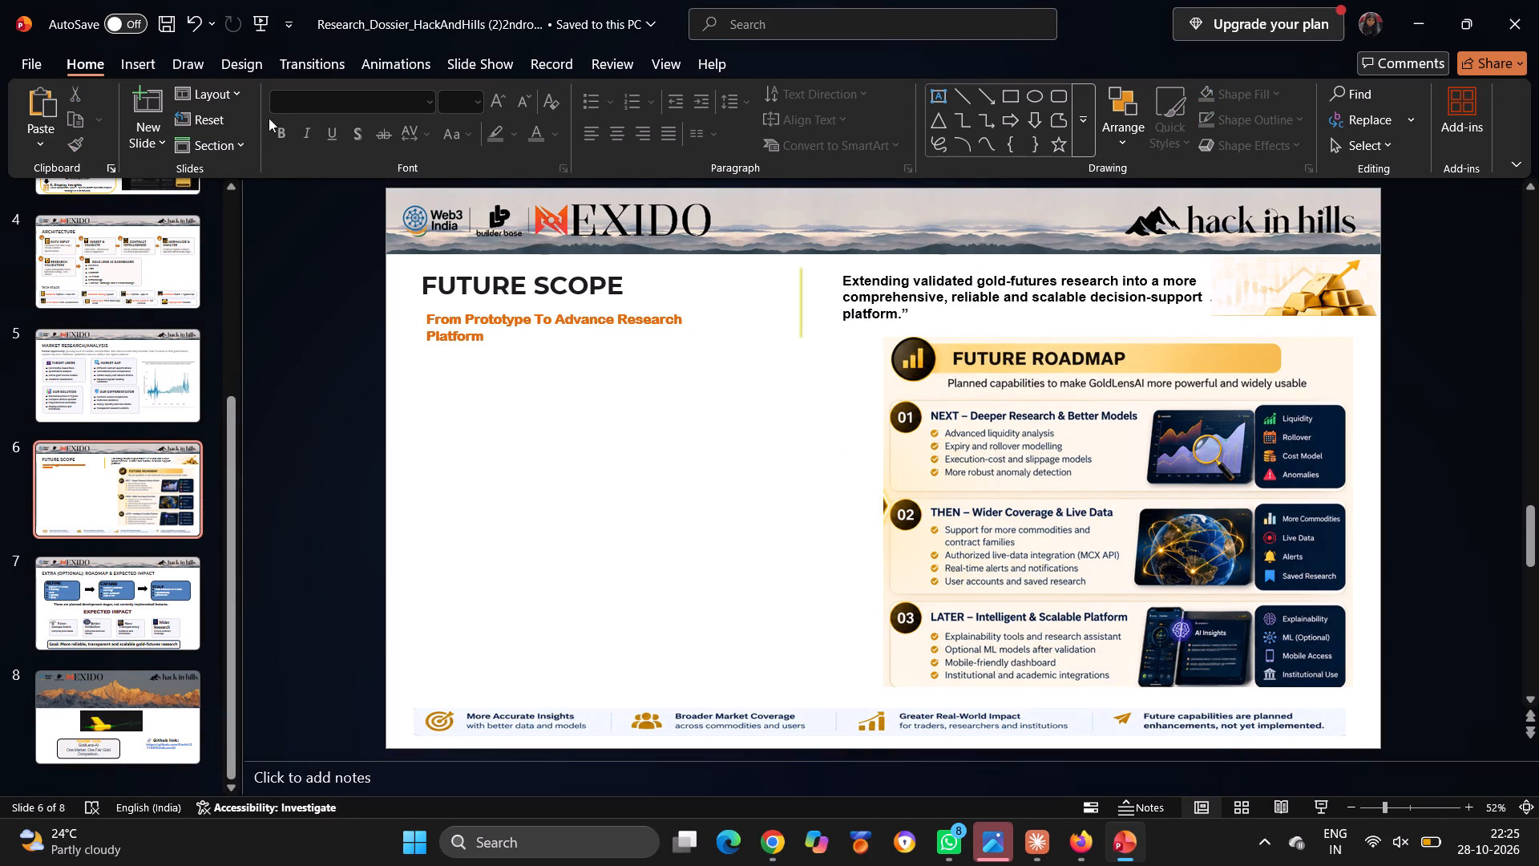
Draw a rounded rectangle about 12.66 cm wide and 6.84 cm high below the orange subtitle and apply the solid black shape style.
left_click(151, 65)
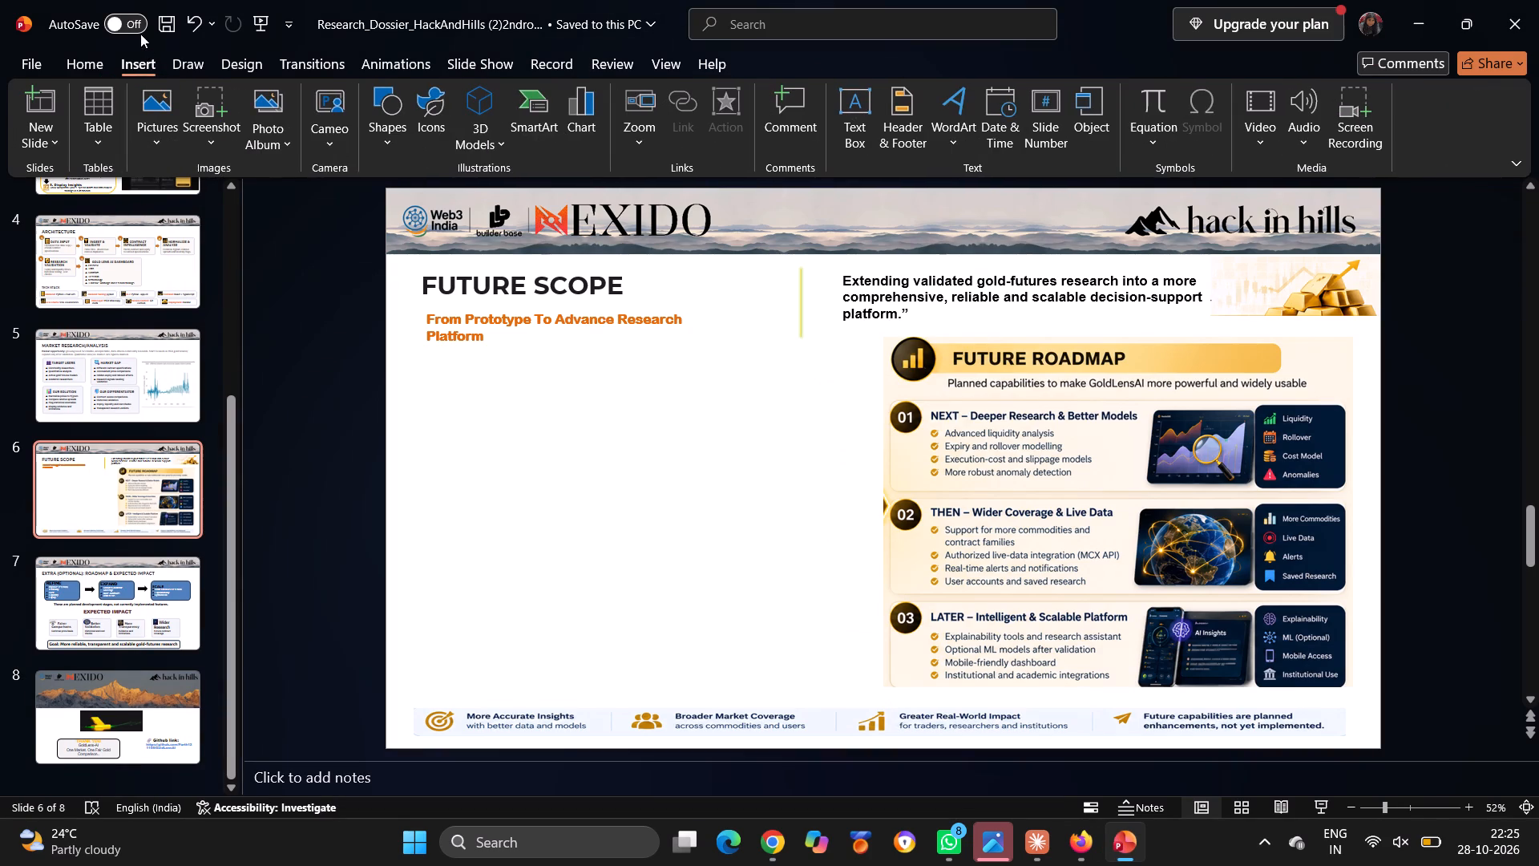
left_click(377, 137)
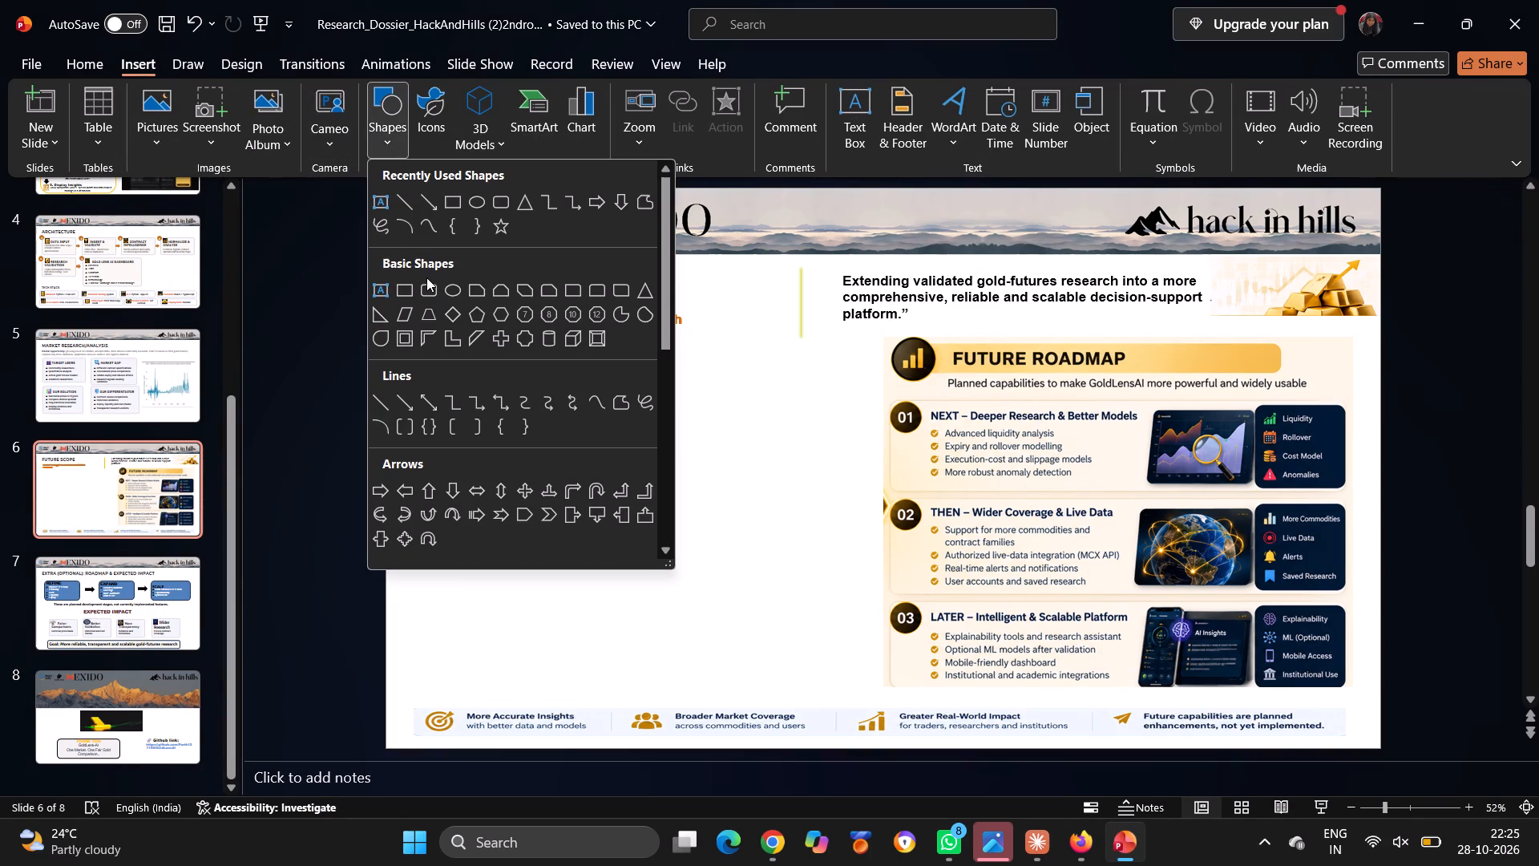
left_click(426, 285)
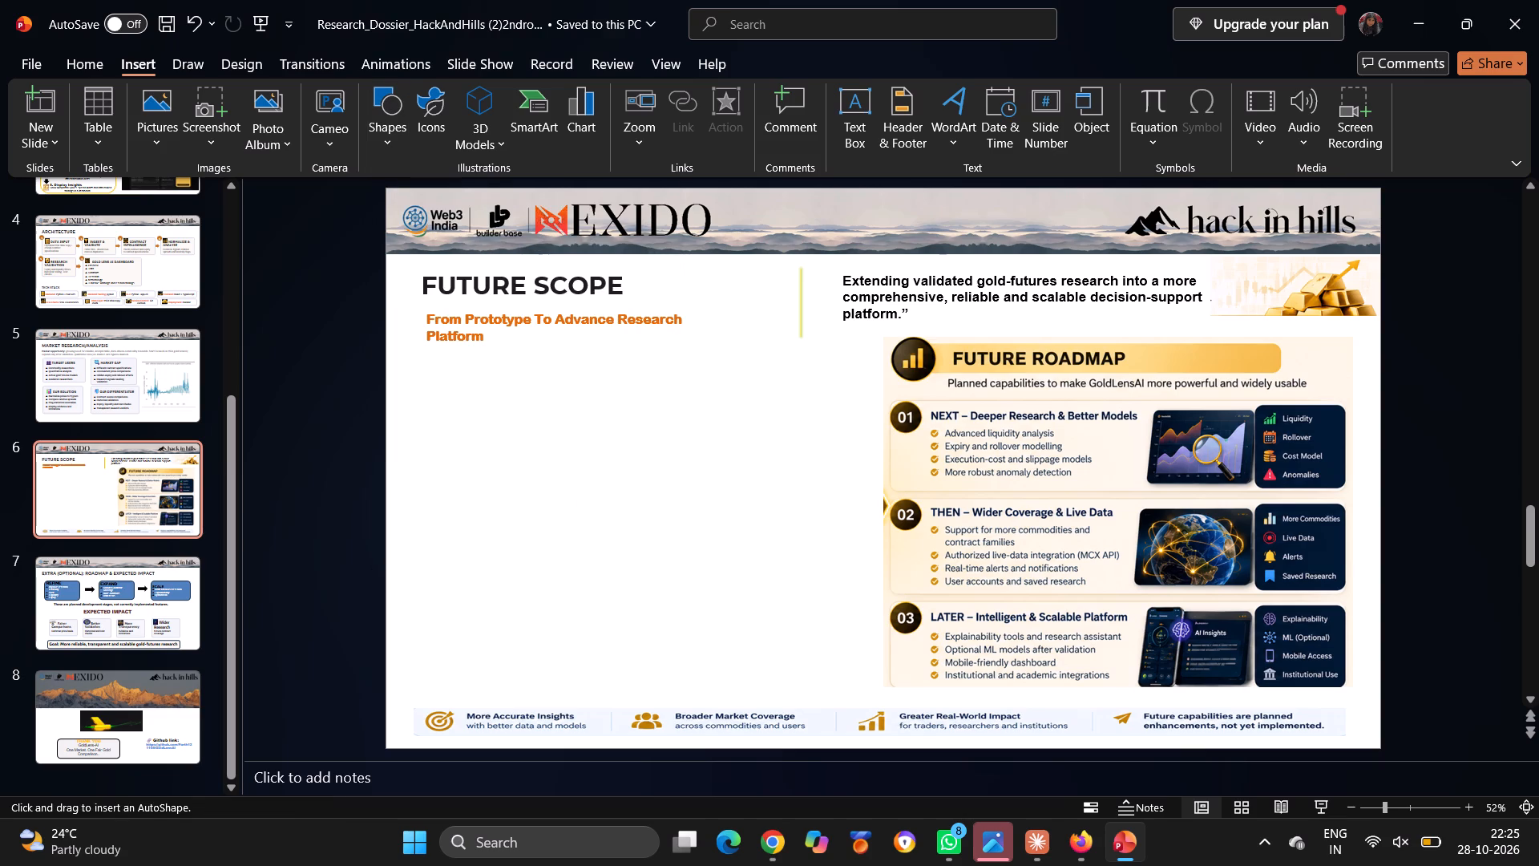
left_click_drag(442, 393, 574, 450)
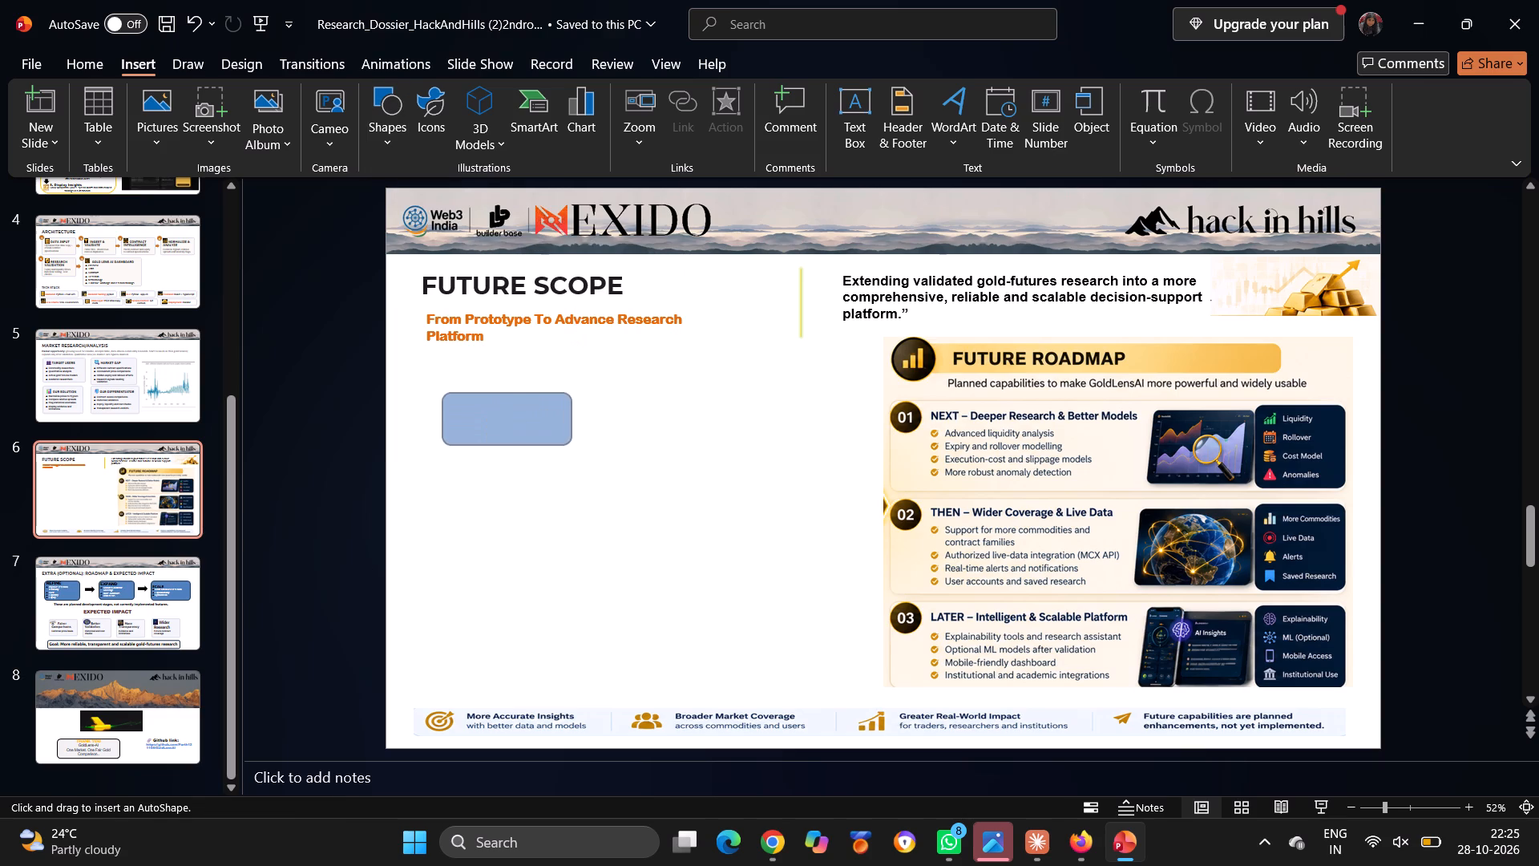
left_click_drag(574, 450, 689, 528)
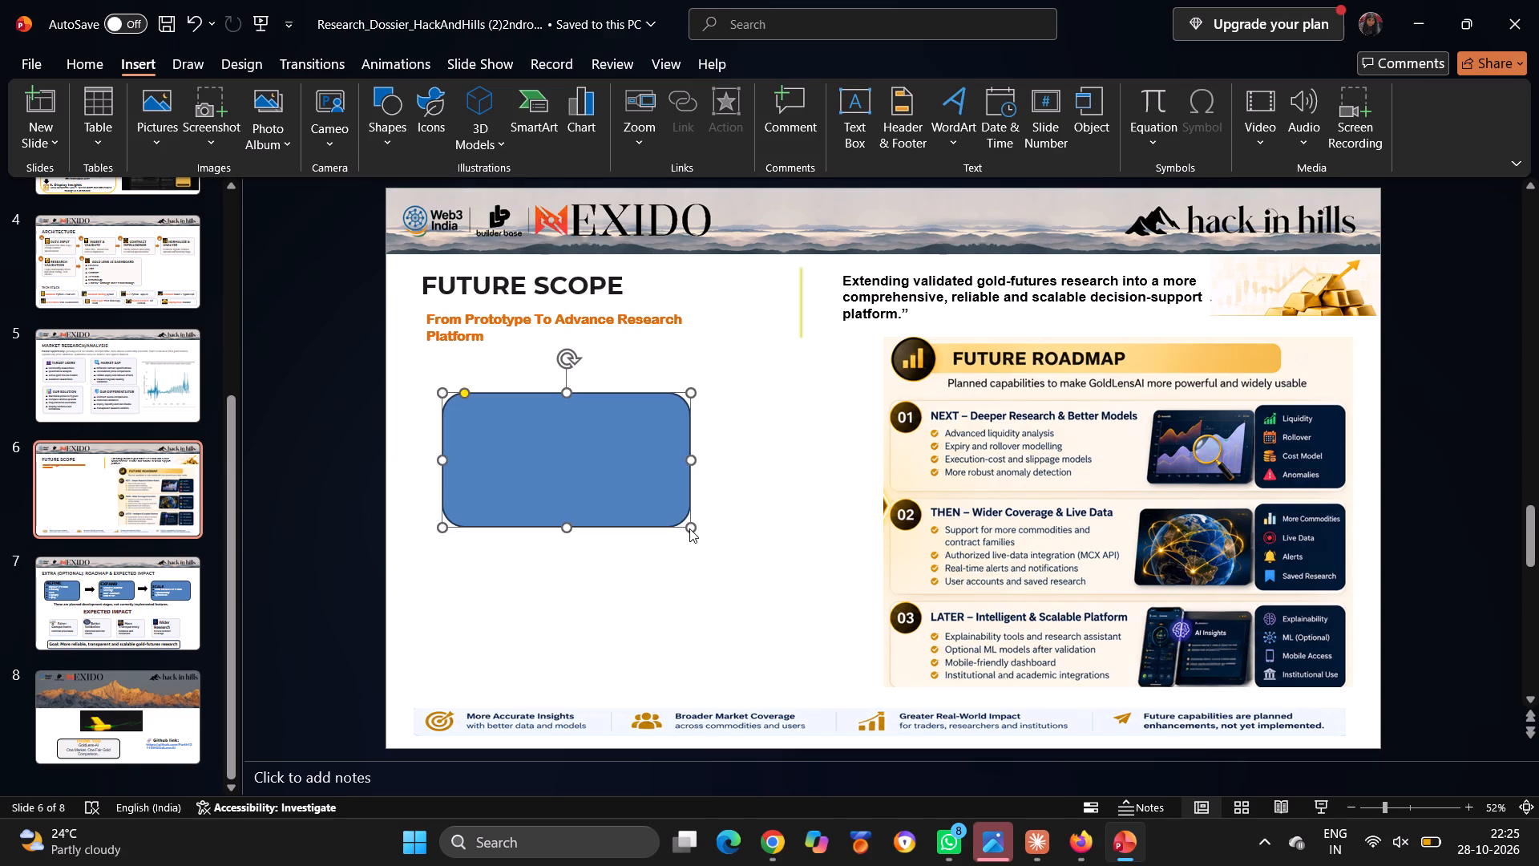
double_click(490, 440)
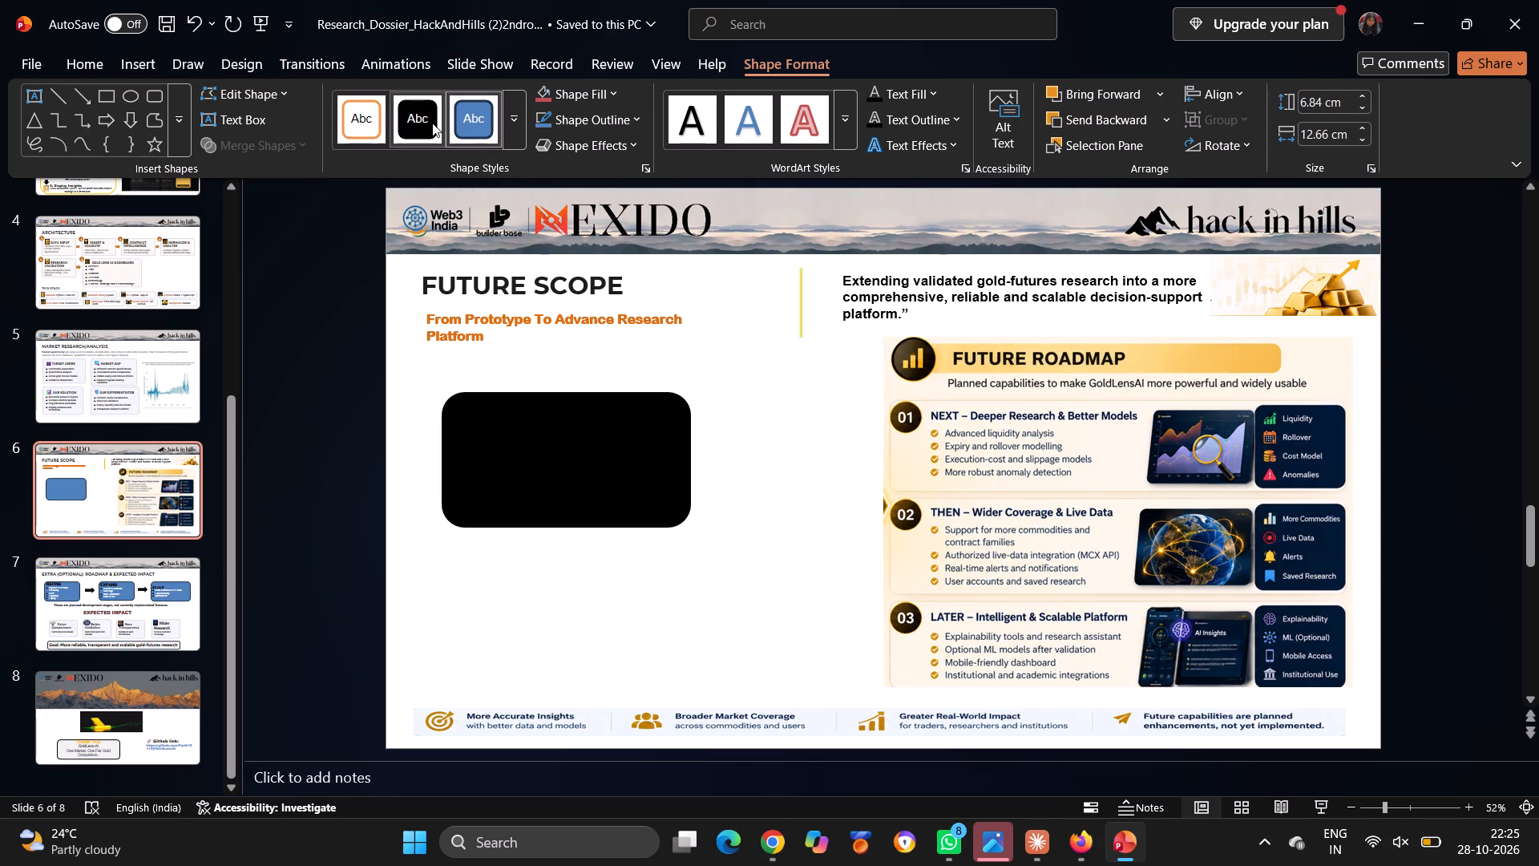
left_click(432, 123)
Paste the copied "Improve Research Accuracy" text into the black rounded rectangle.
double_click(530, 457)
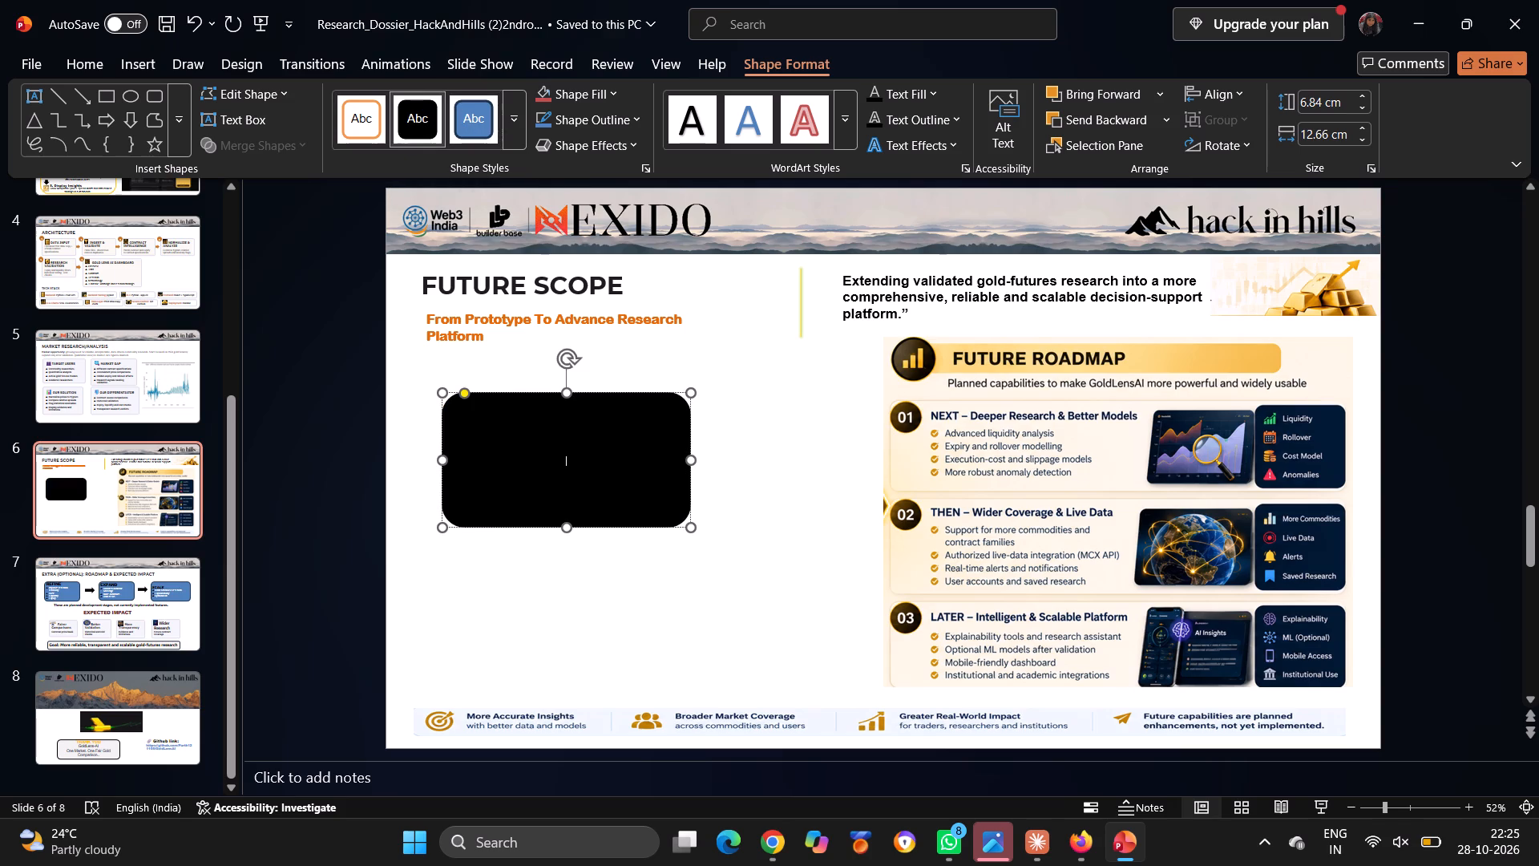
key("ctrl+v")
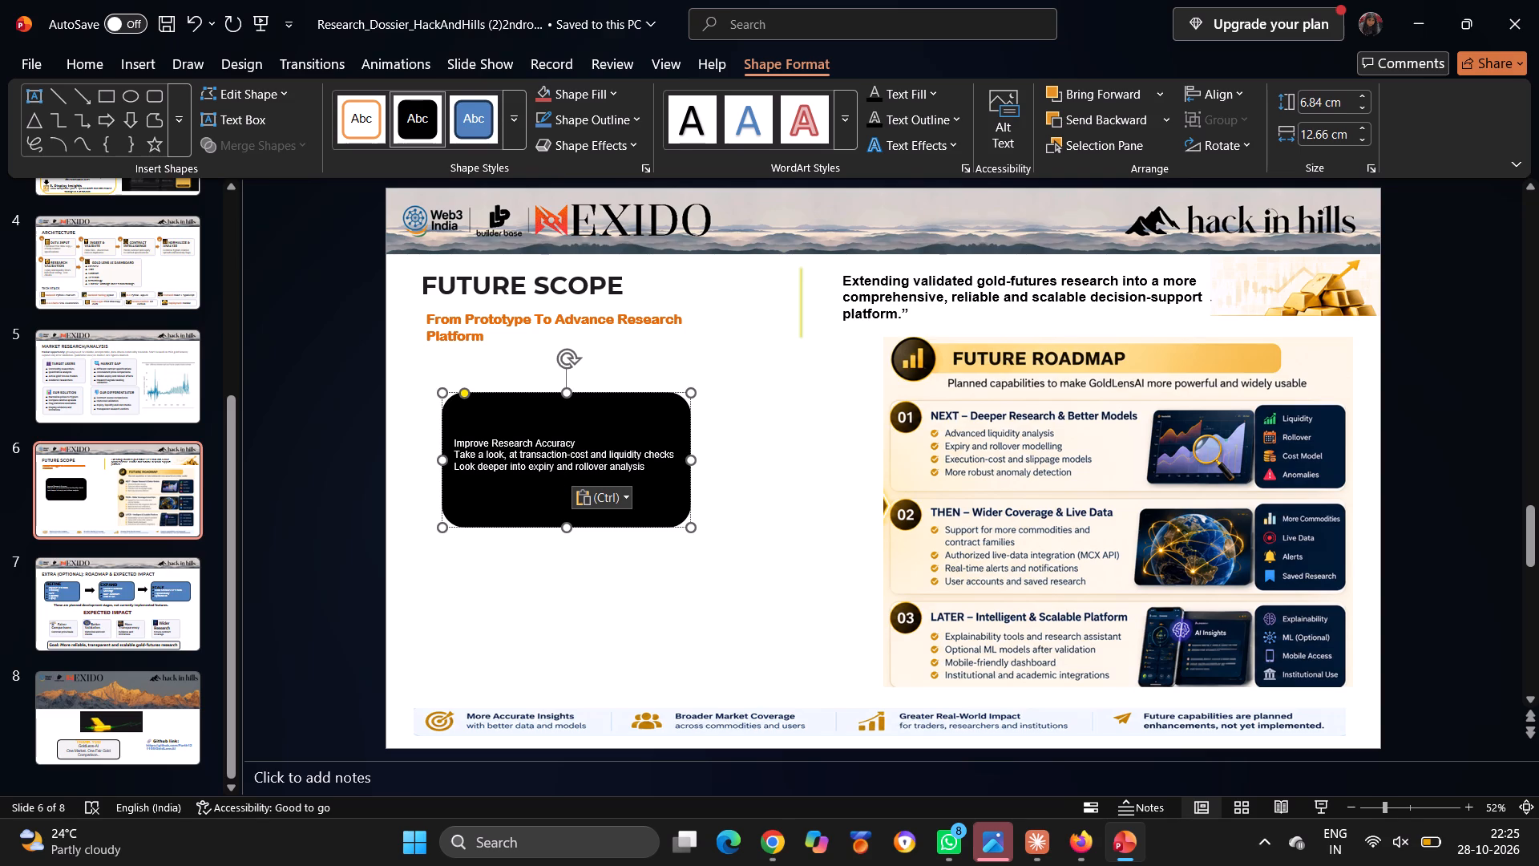
Apply the four-diamond bullet style to the two lines below "Improve Research Accuracy" in the black rectangle.
left_click_drag(456, 454, 554, 463)
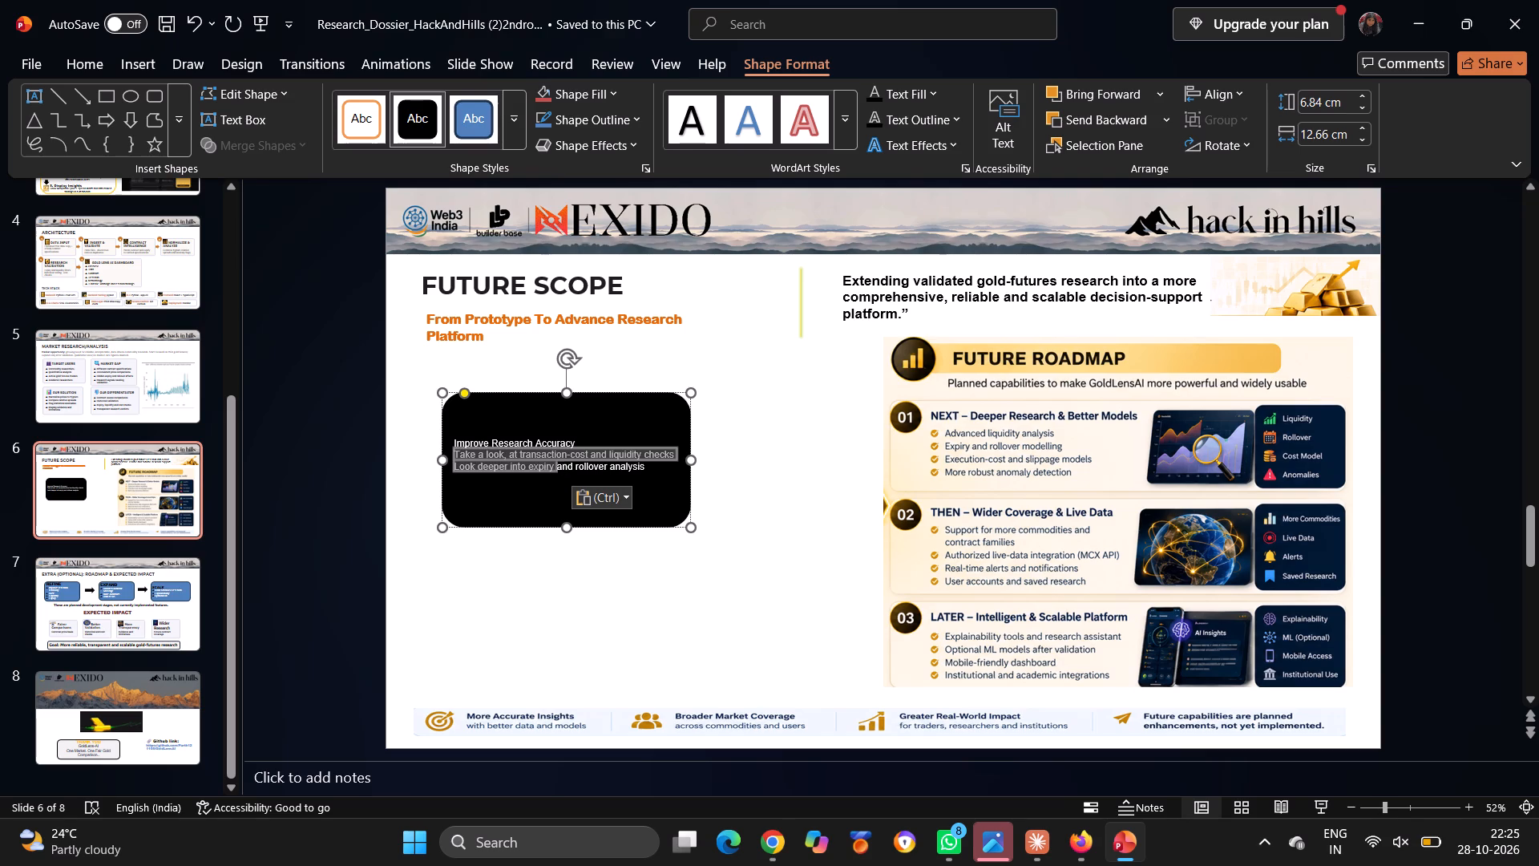
left_click_drag(554, 463, 645, 471)
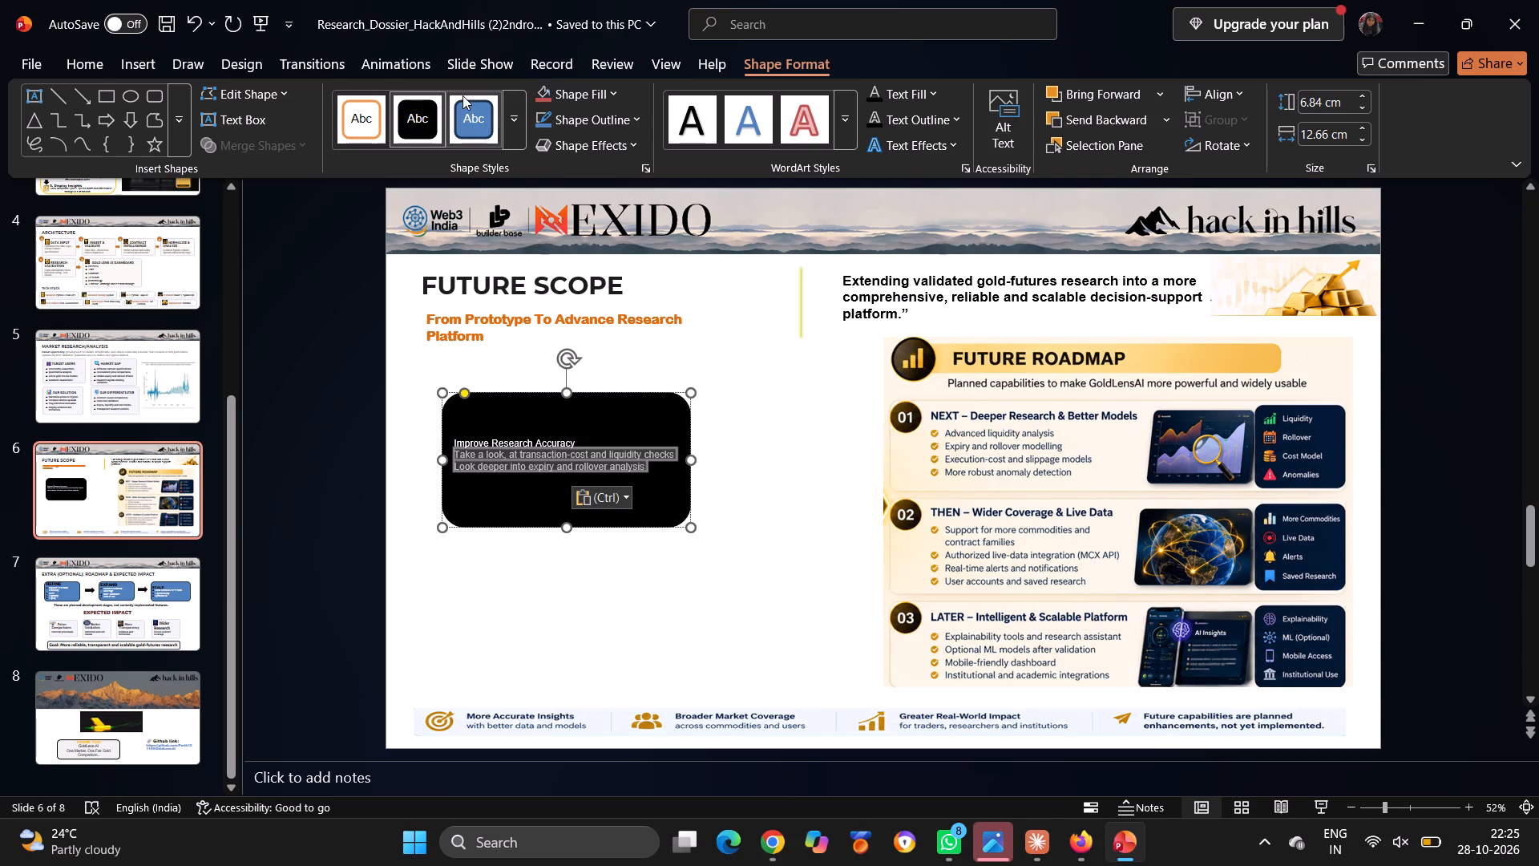
left_click(98, 63)
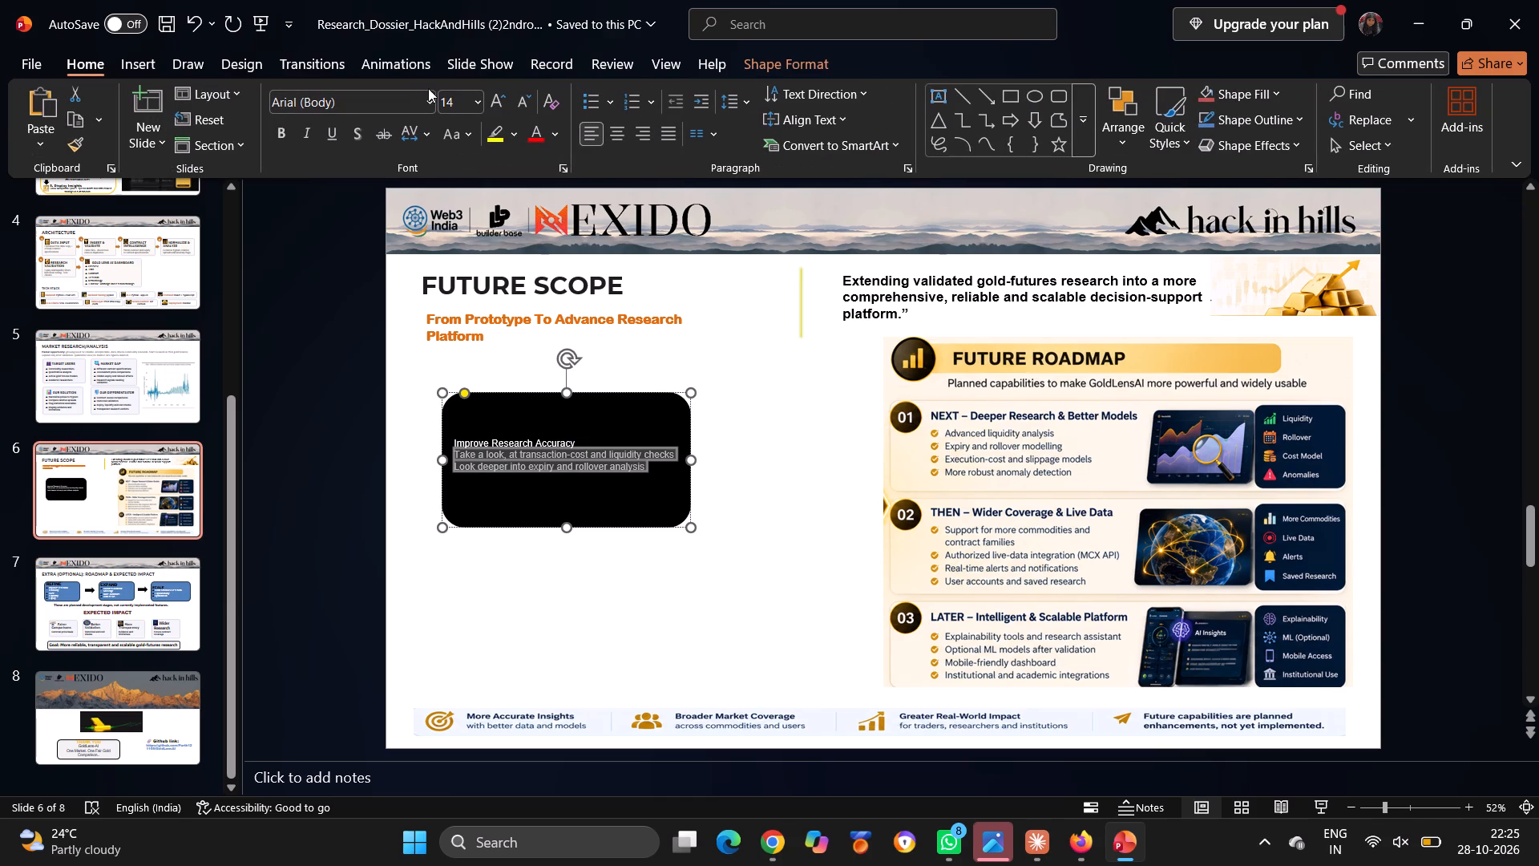
left_click(610, 106)
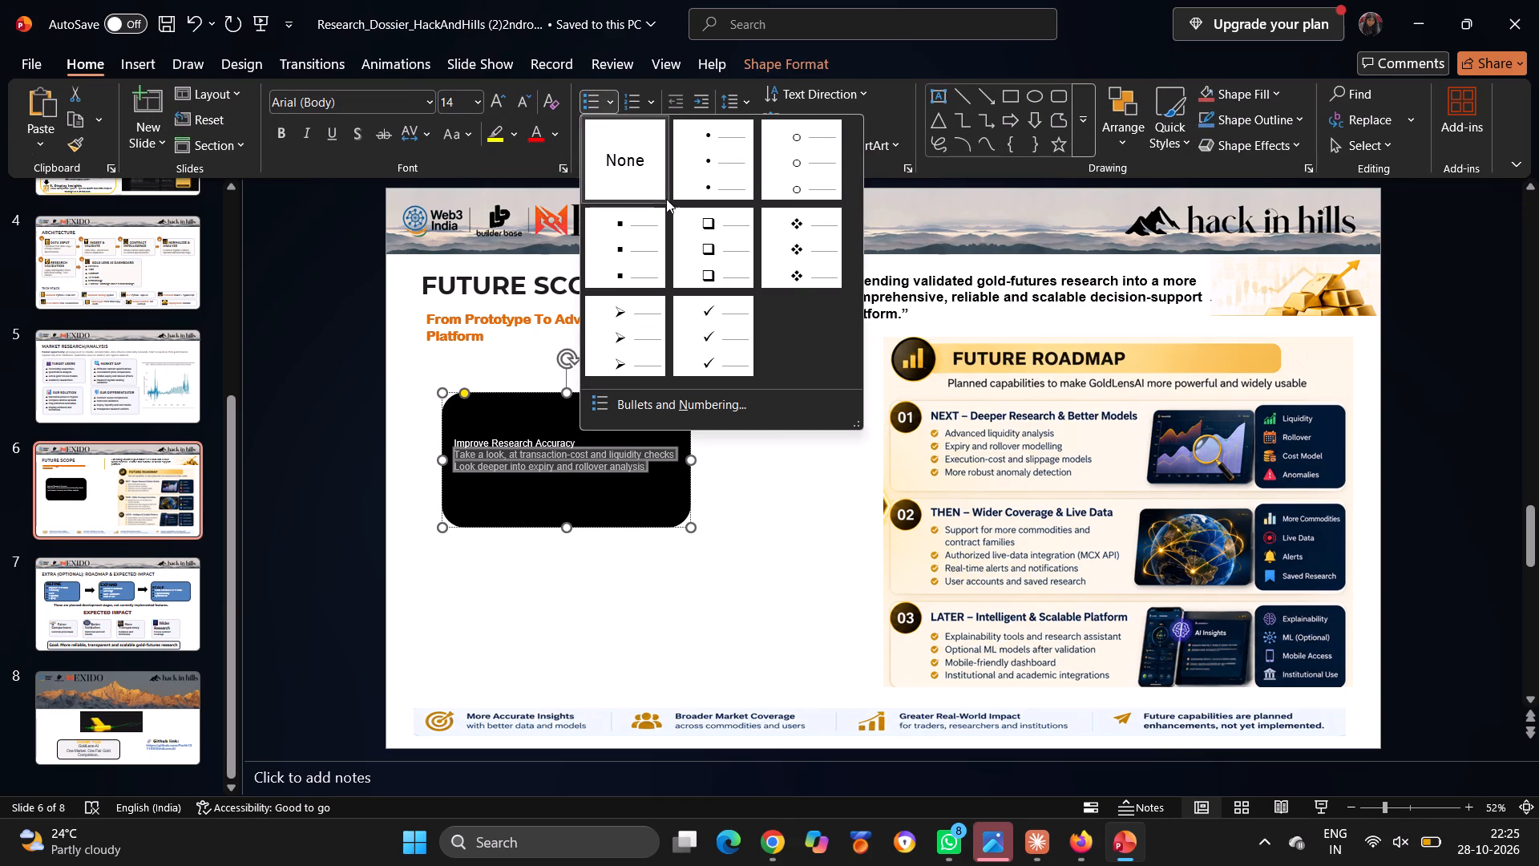
left_click(800, 273)
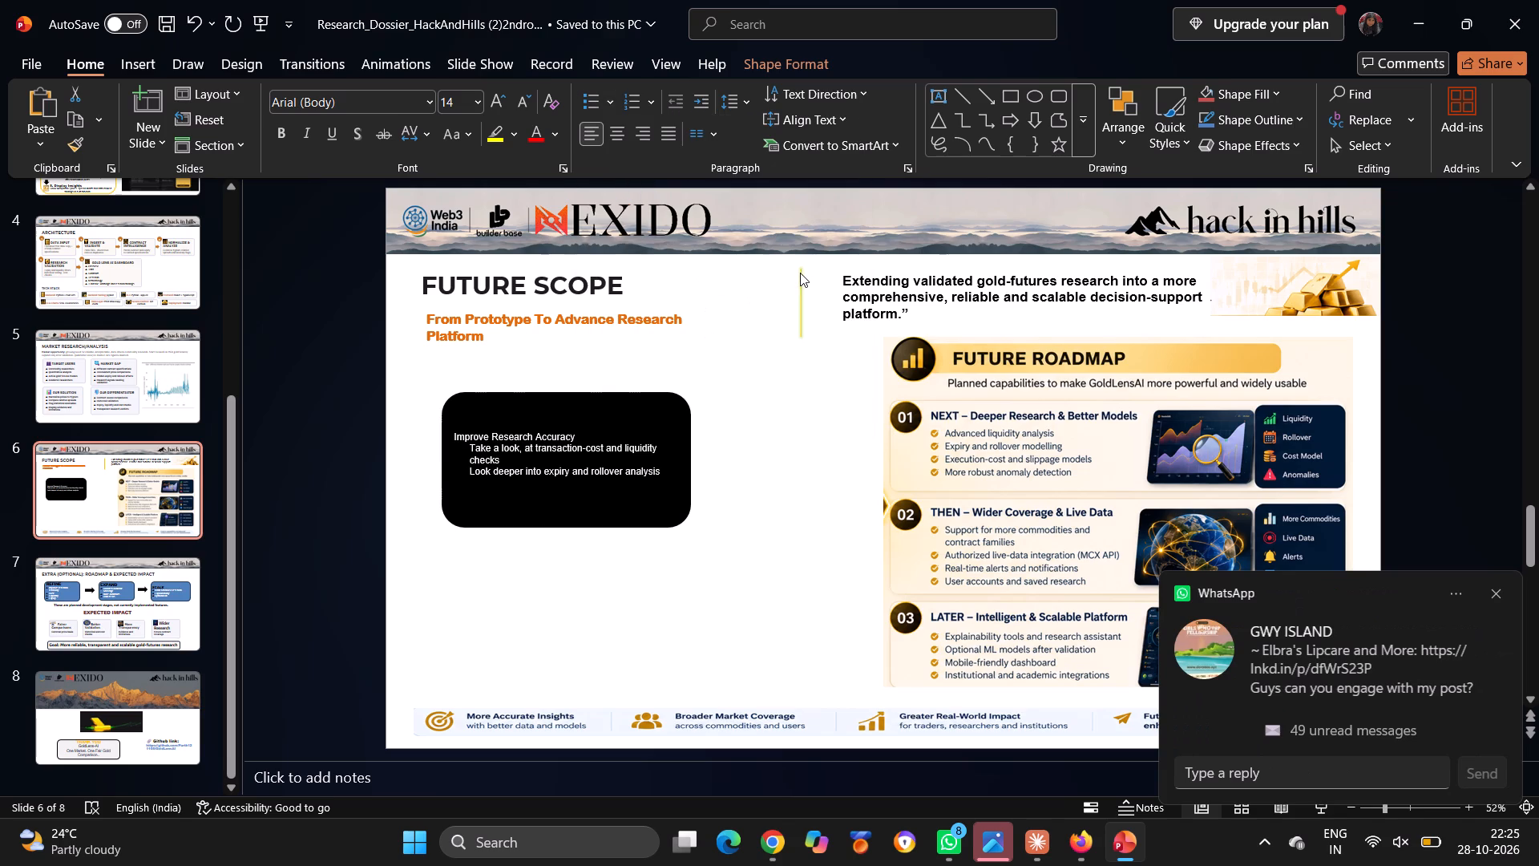
Set the two bulleted lines' font colour to white and their font size to 24.
left_click(559, 128)
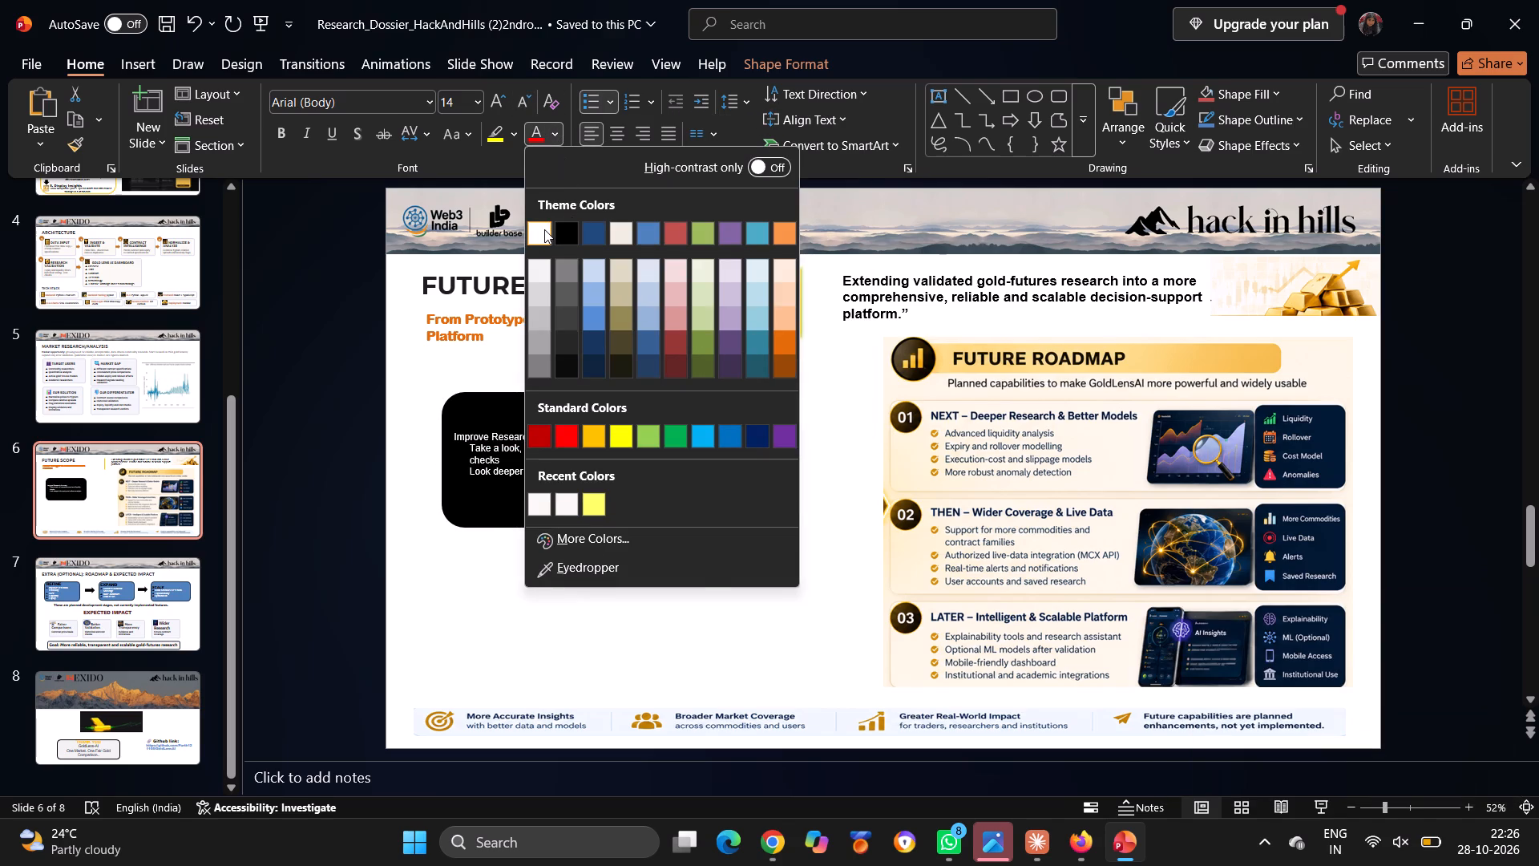
left_click(544, 229)
left_click(475, 100)
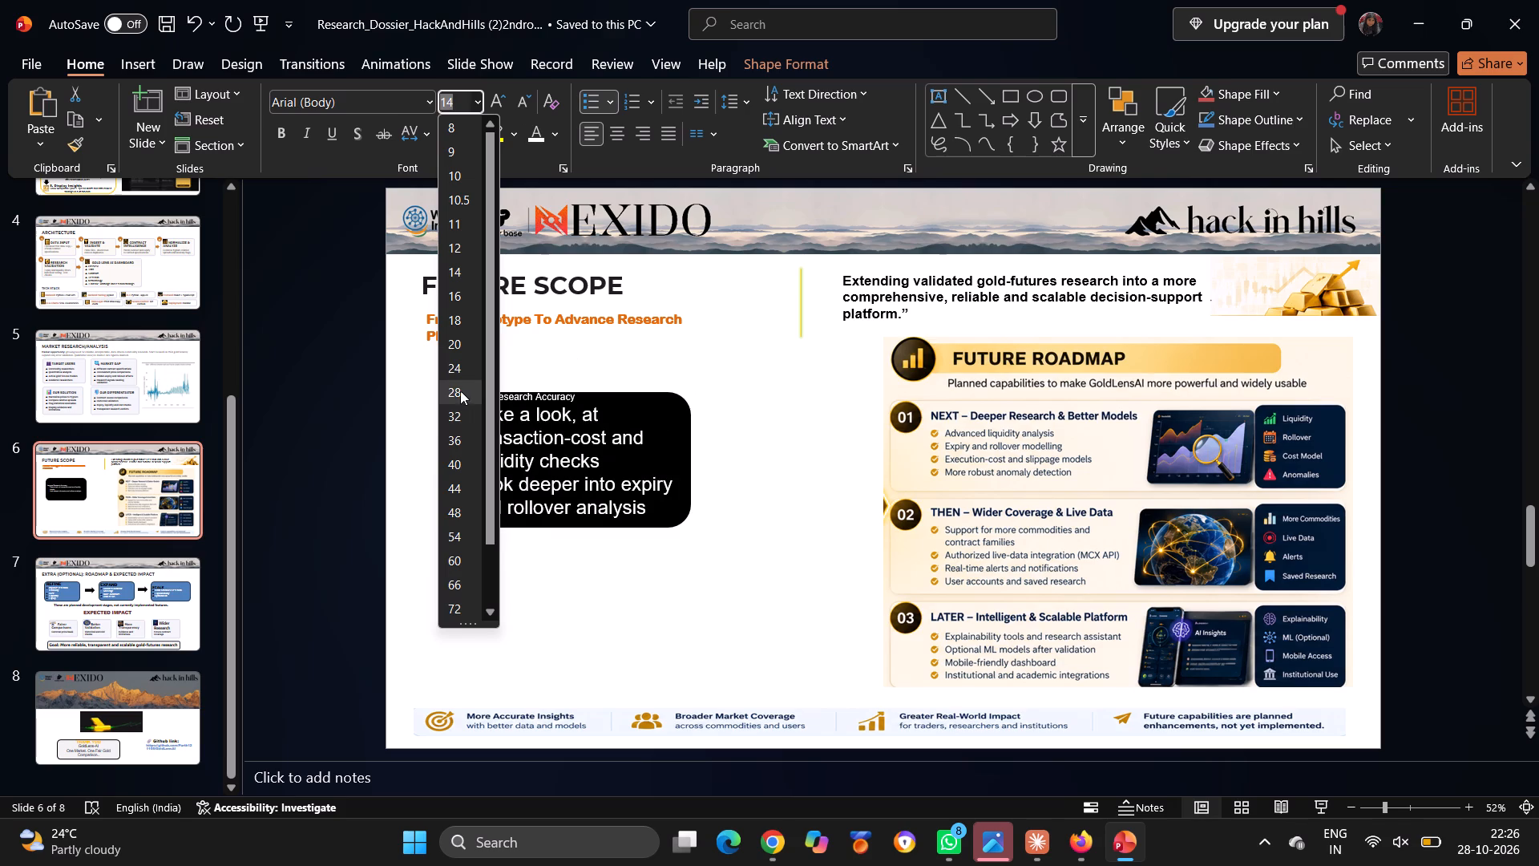
left_click(454, 365)
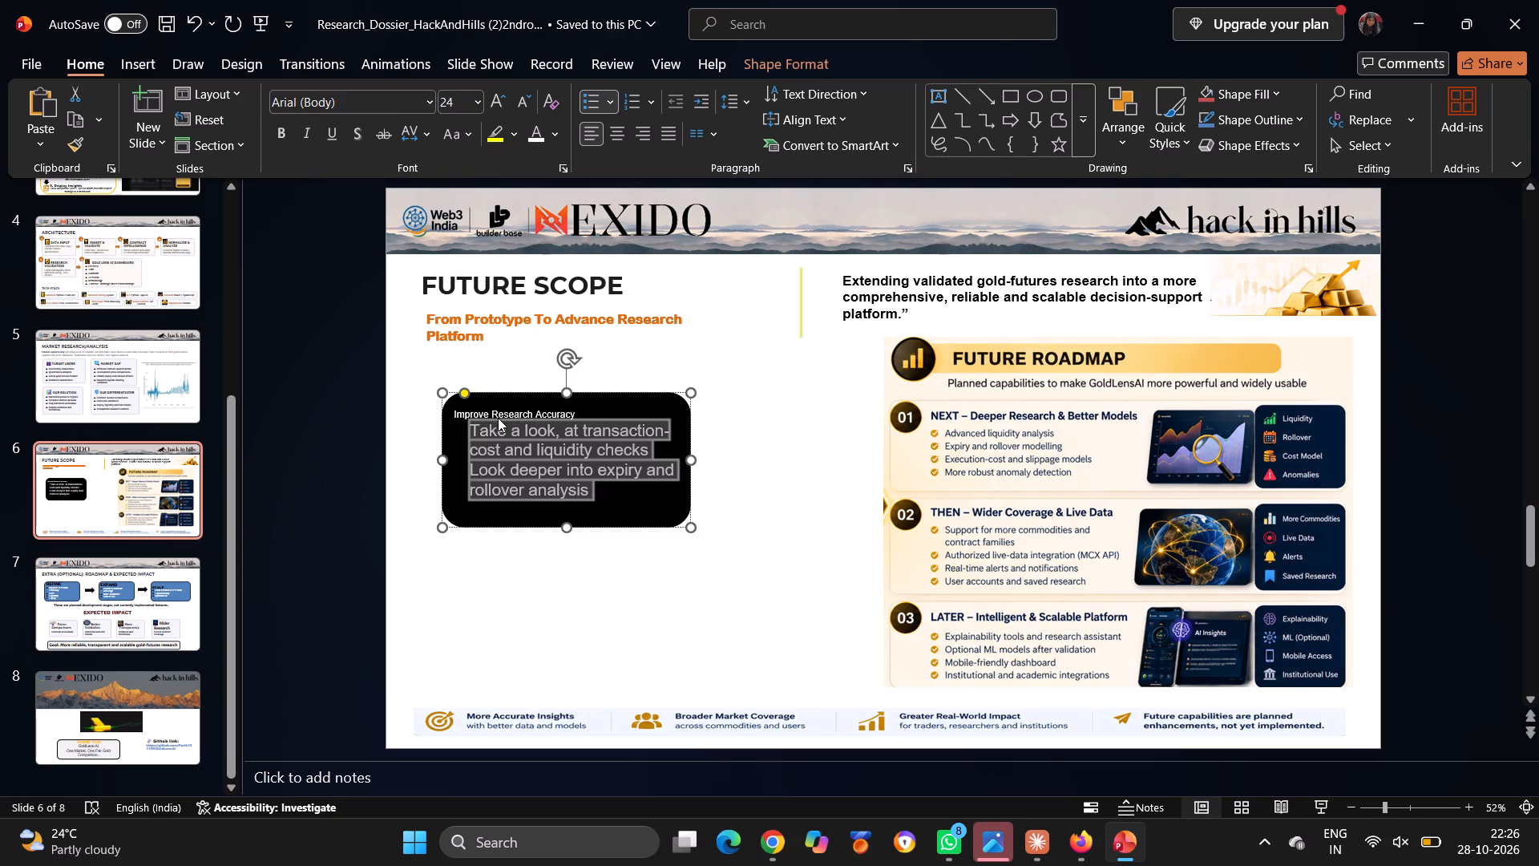
left_click(755, 339)
Change the rounded rectangle's fill to dark red.
left_click(618, 401)
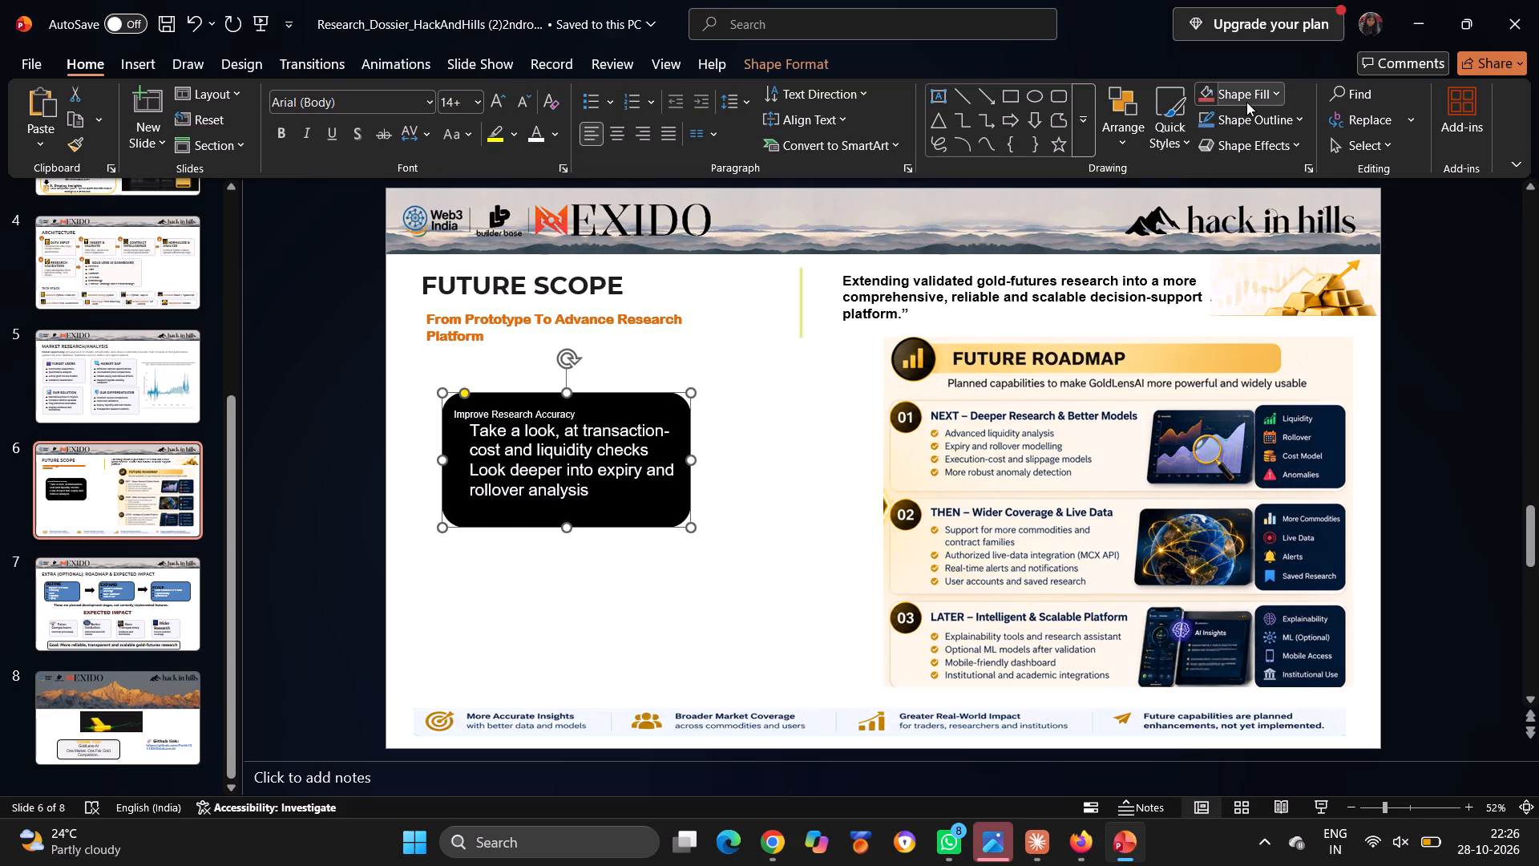
left_click(1298, 117)
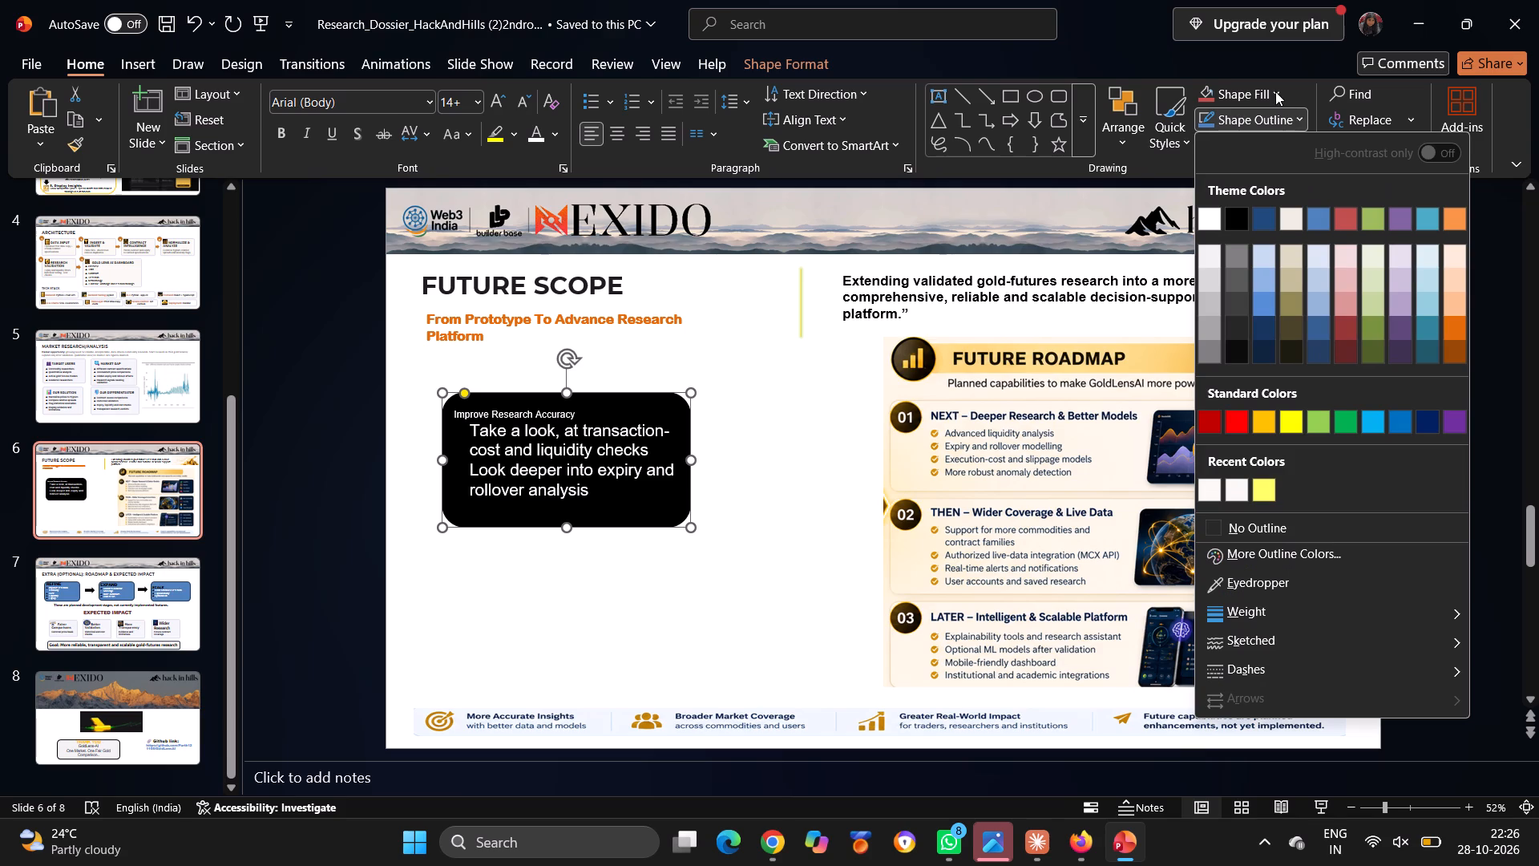
left_click(1275, 91)
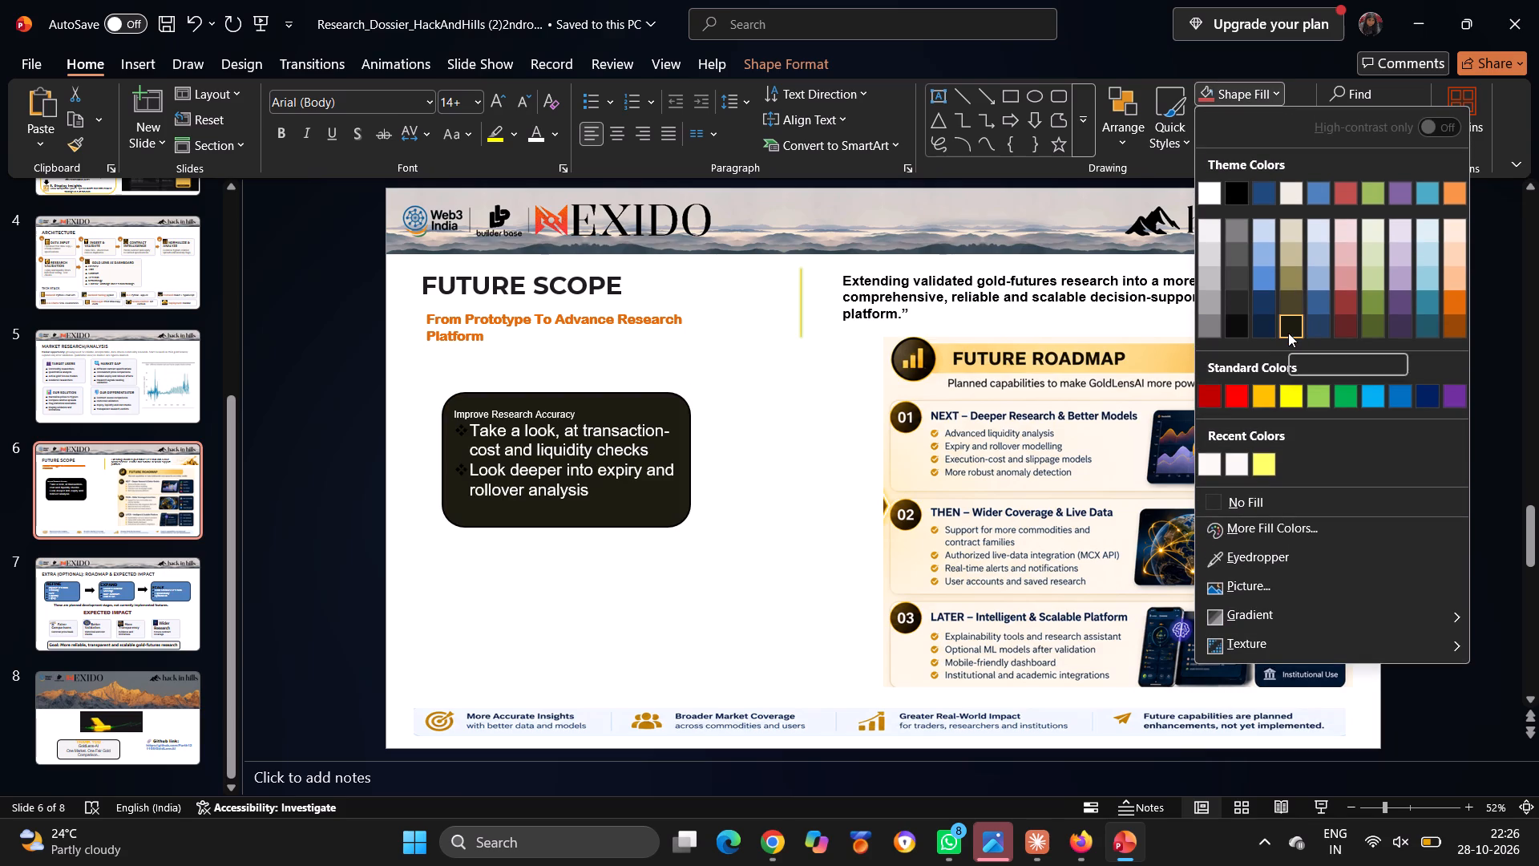
left_click(1340, 304)
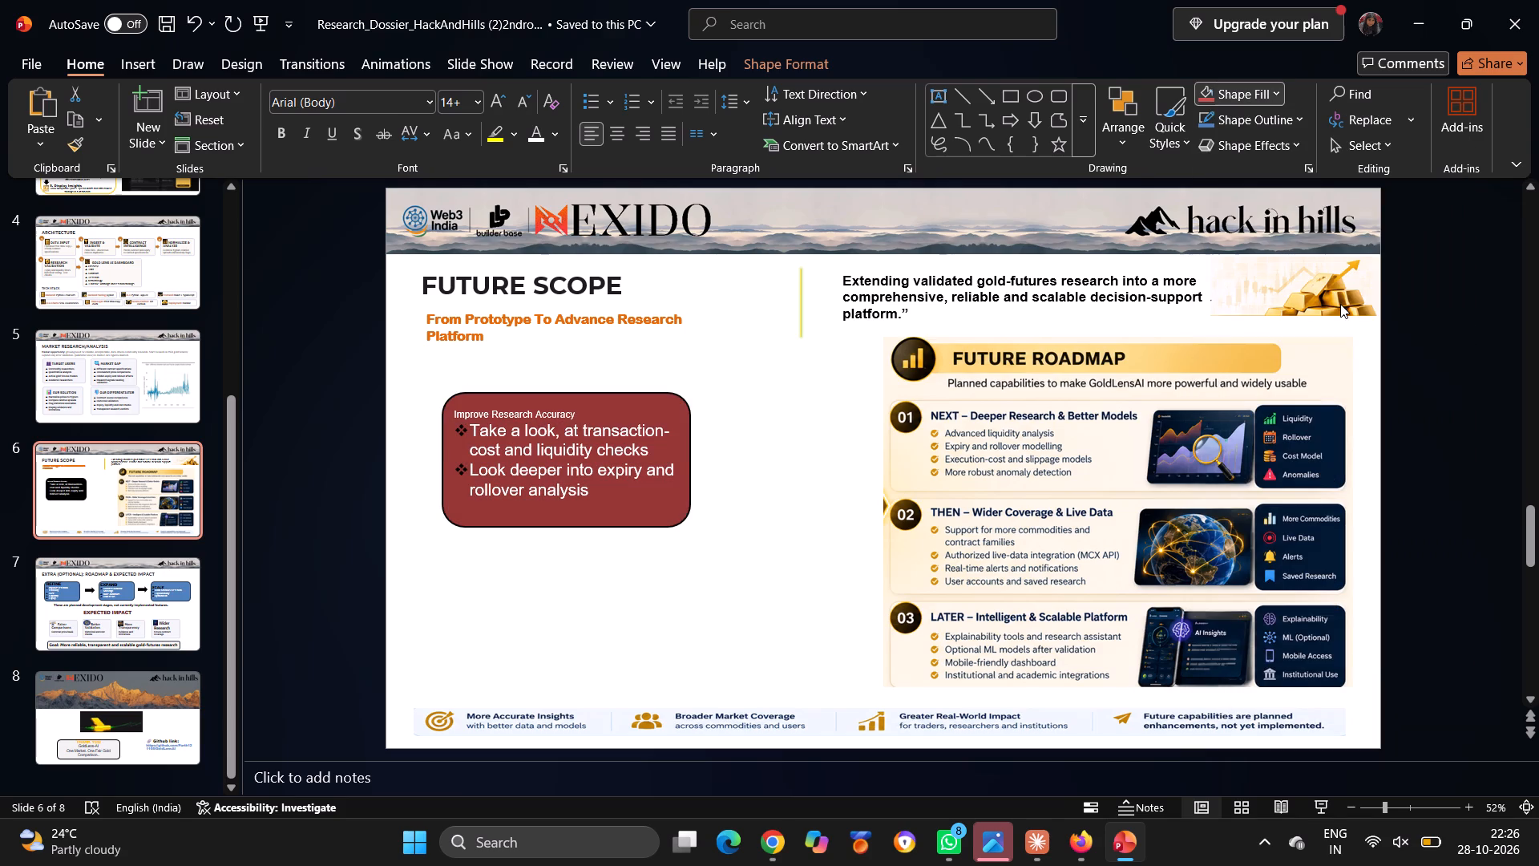
Format the "Improve Research Accuracy" heading as bold ADLaM Display at size 32.
left_click(580, 412)
left_click_drag(580, 412, 465, 408)
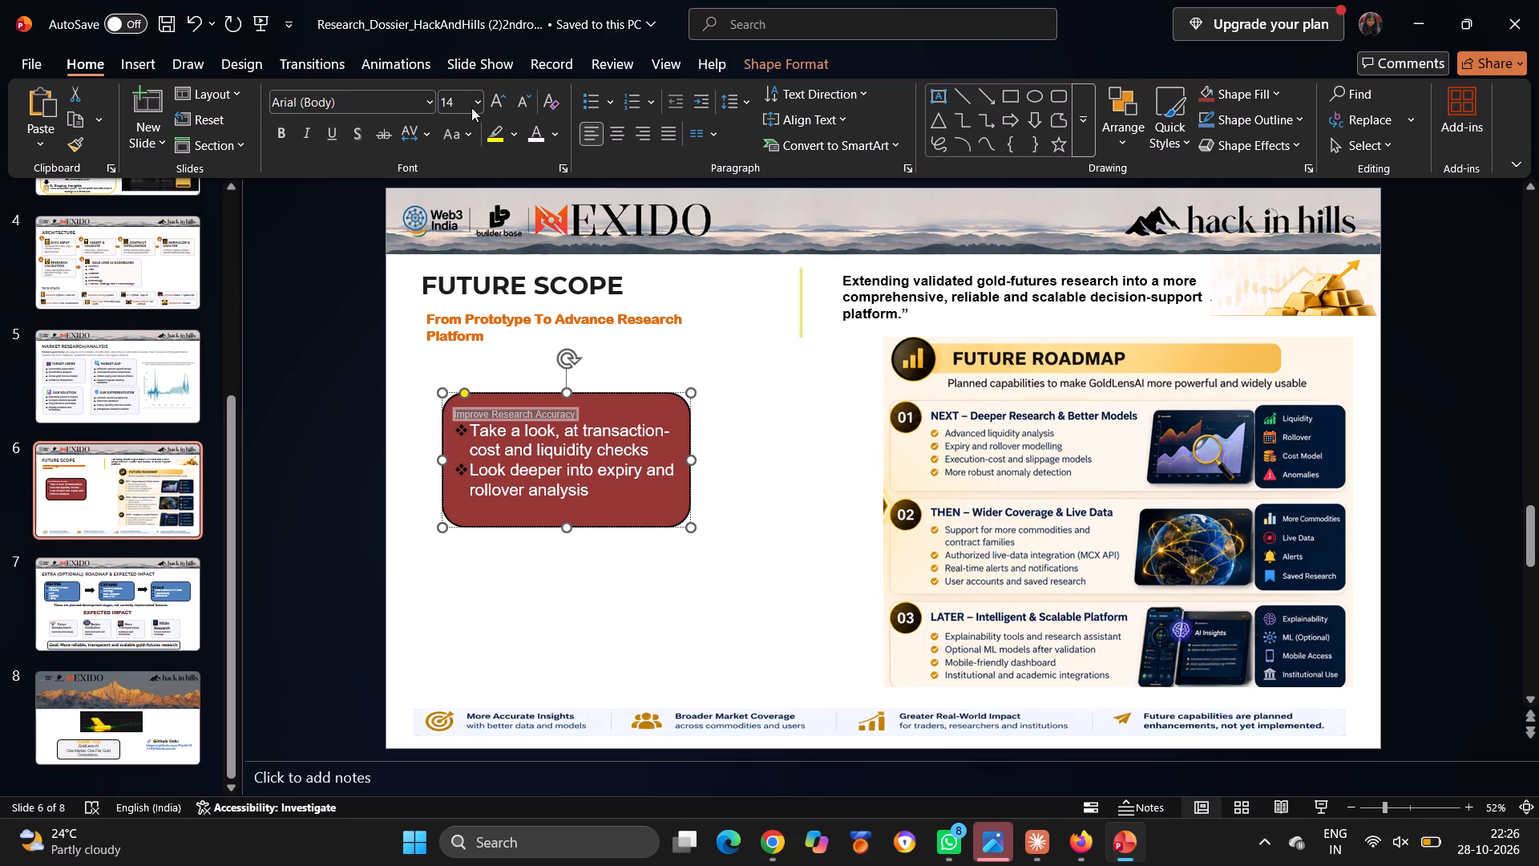
left_click(472, 103)
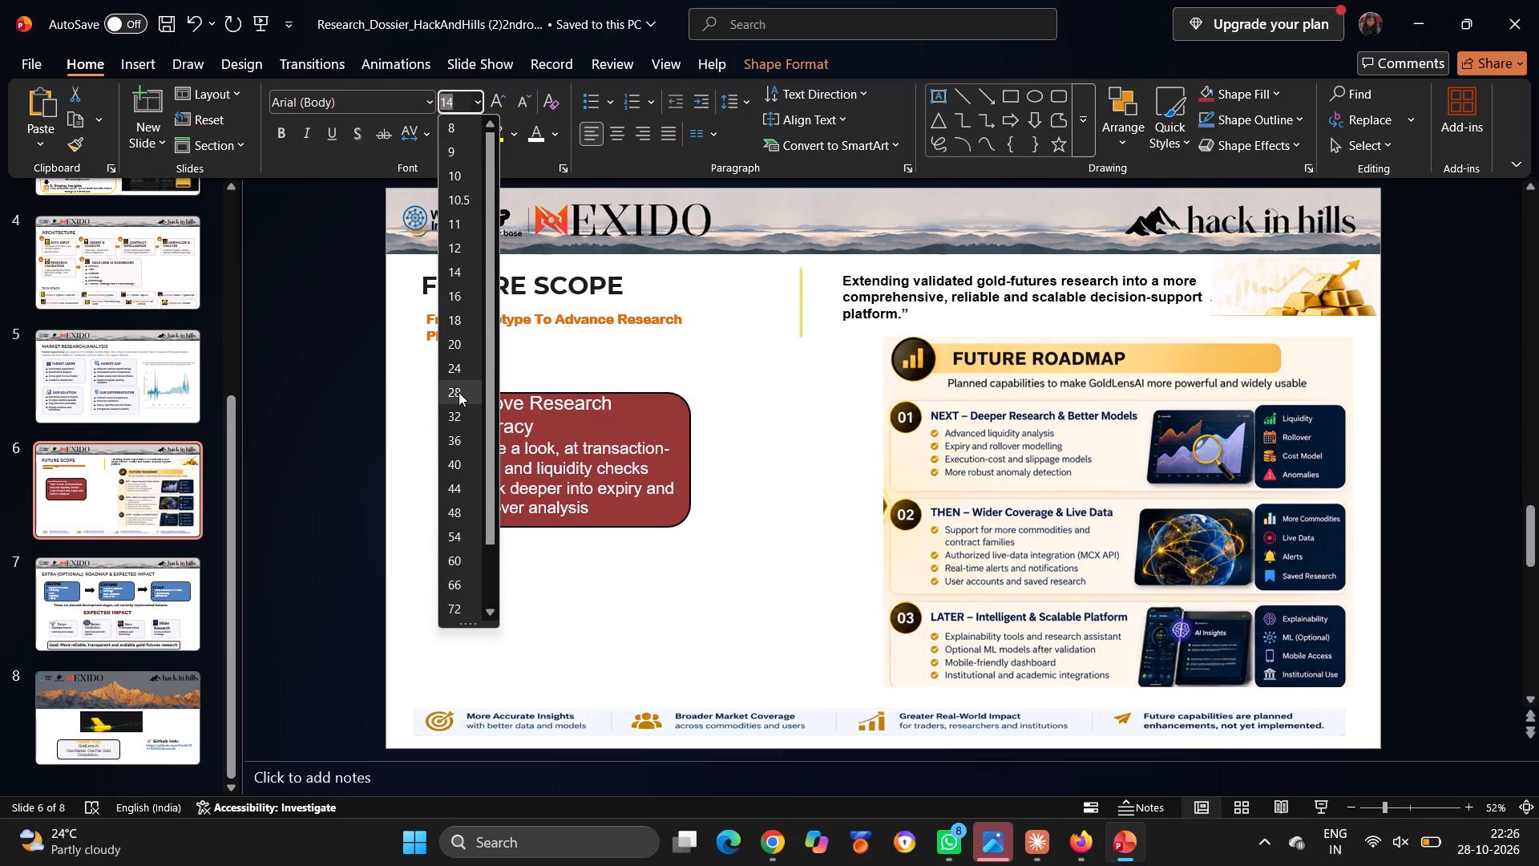
left_click(458, 418)
left_click(289, 138)
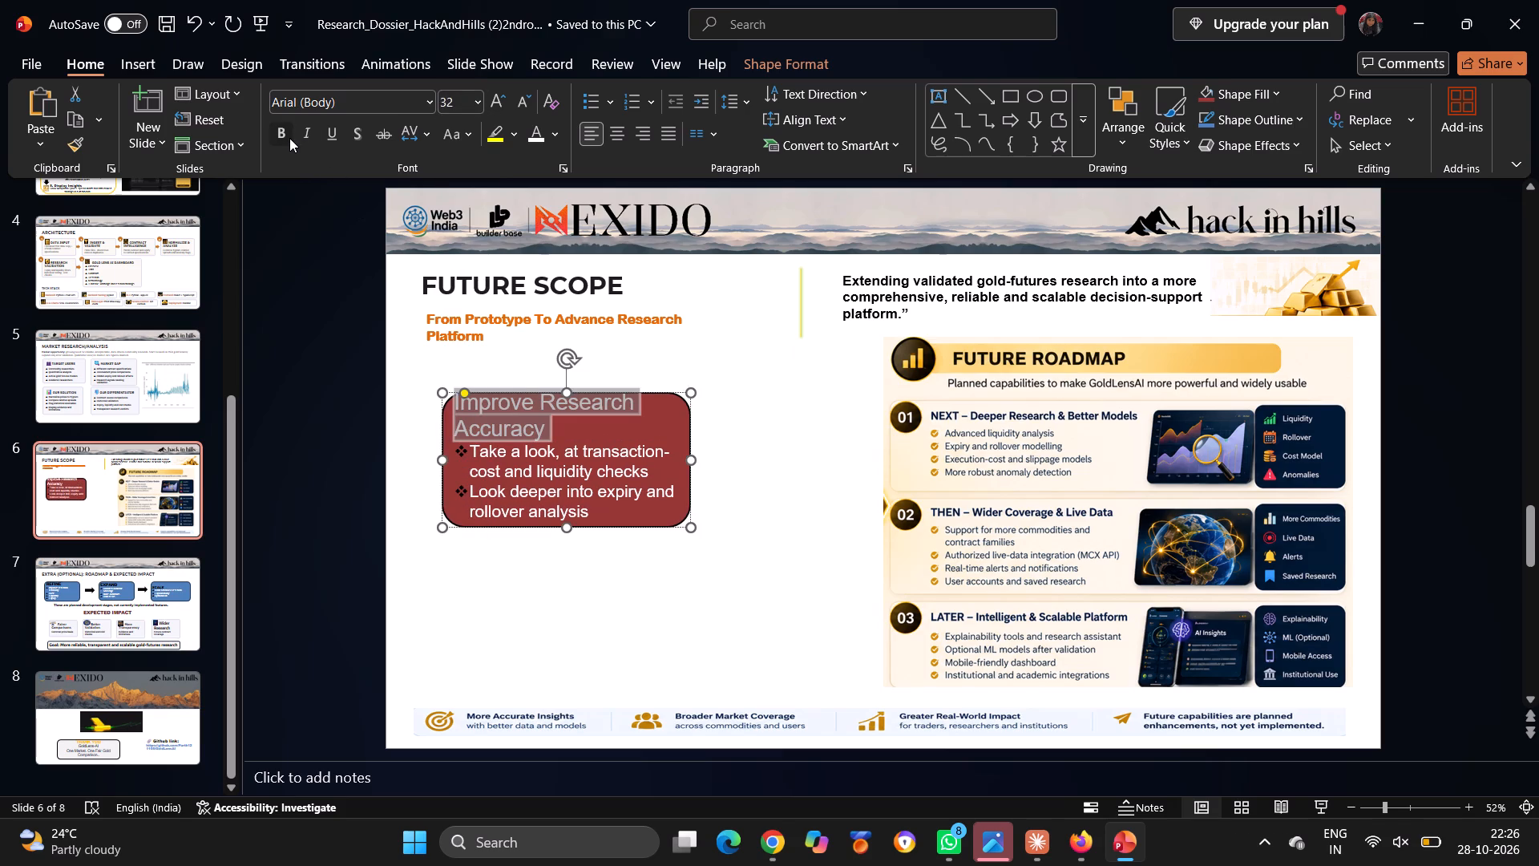
left_click(429, 103)
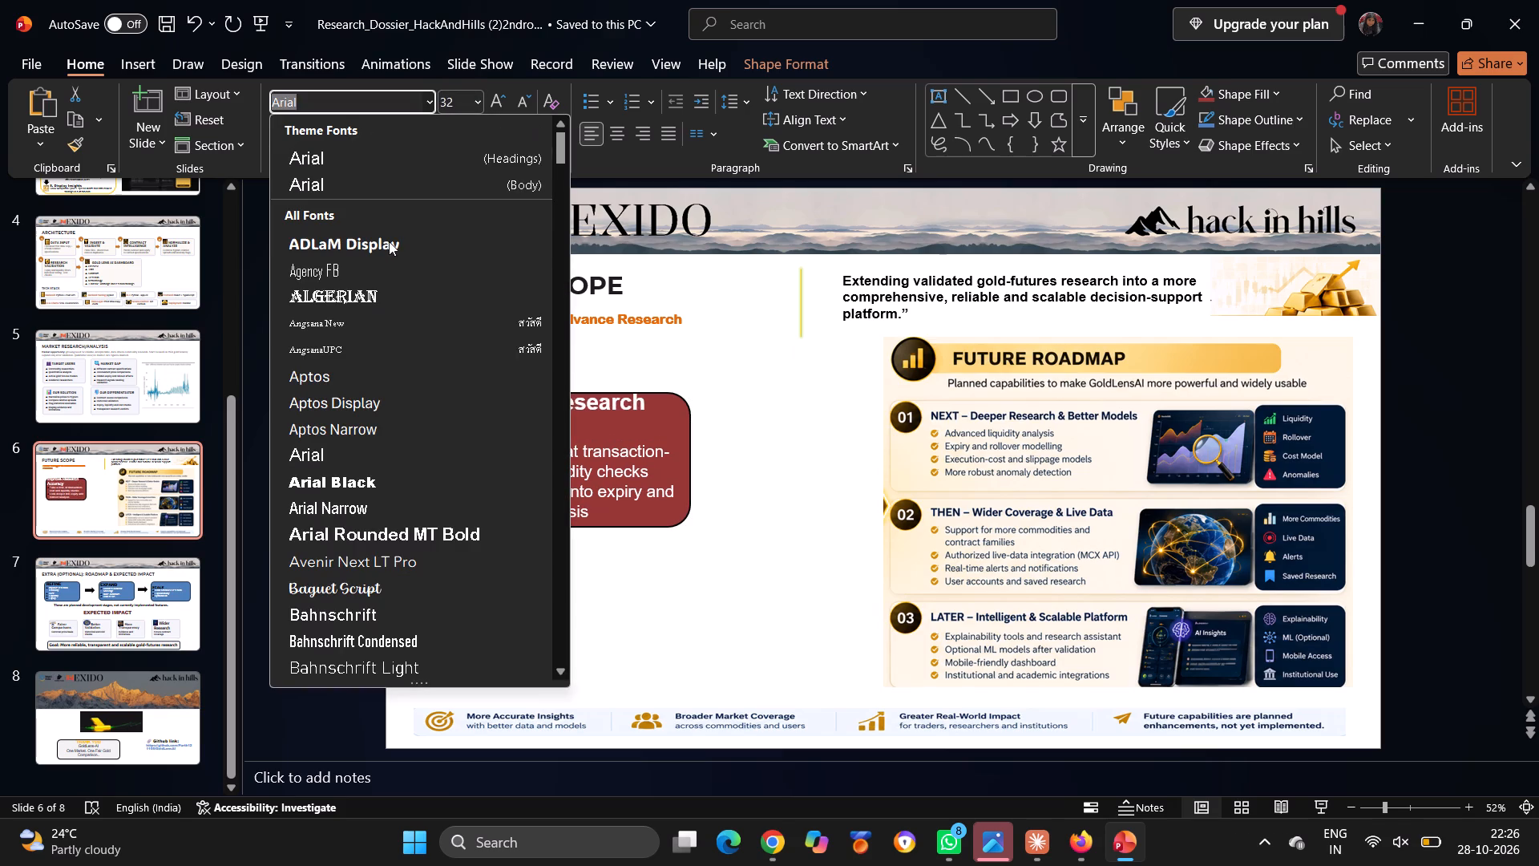
left_click(387, 246)
left_click(786, 499)
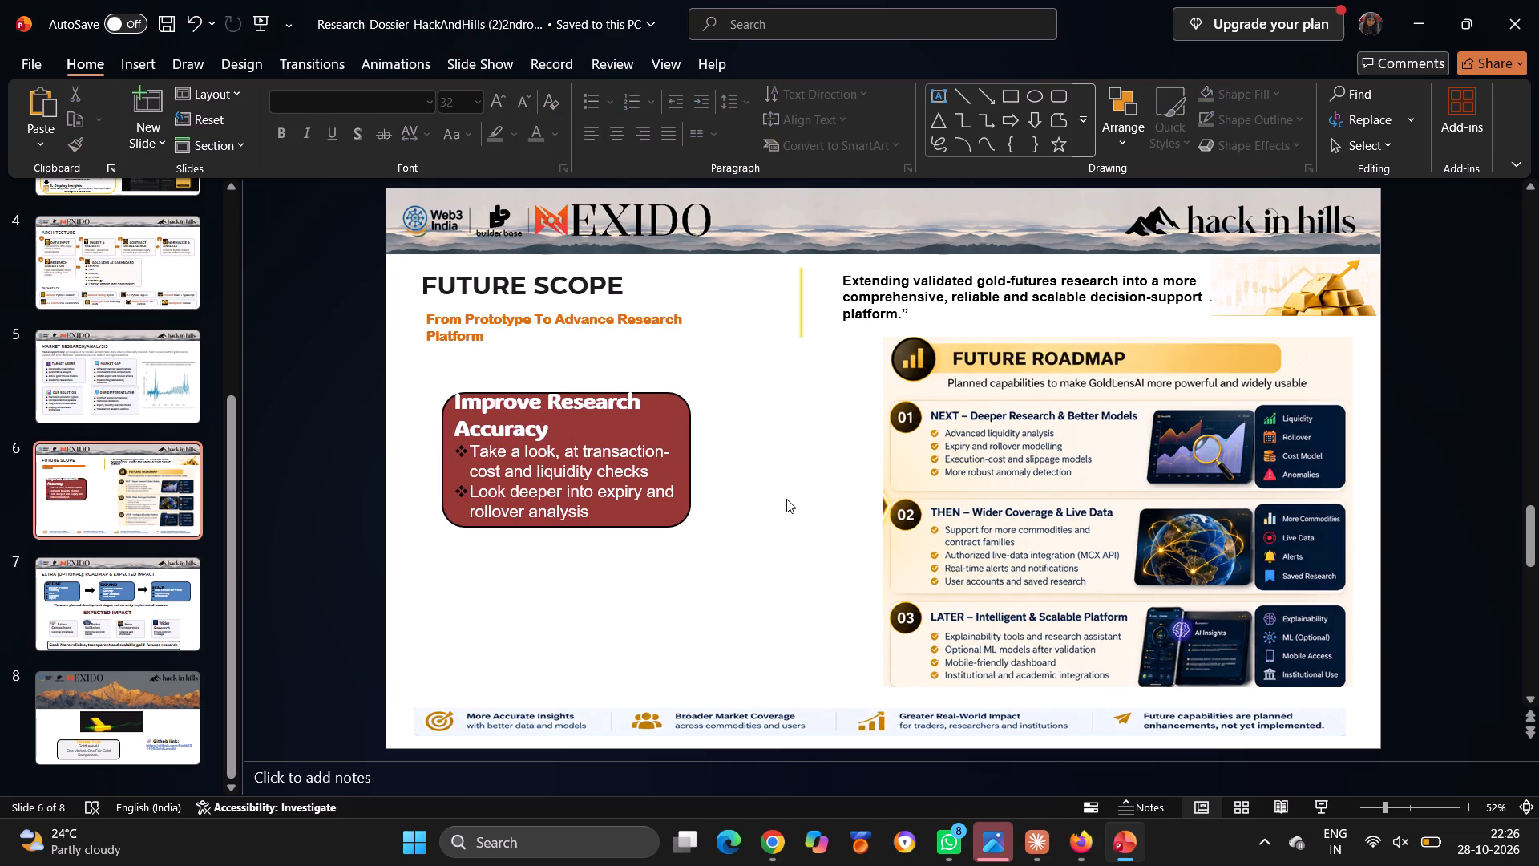
Extend the dark red box upward so that the whole heading fits inside it.
left_click(632, 448)
left_click(686, 399)
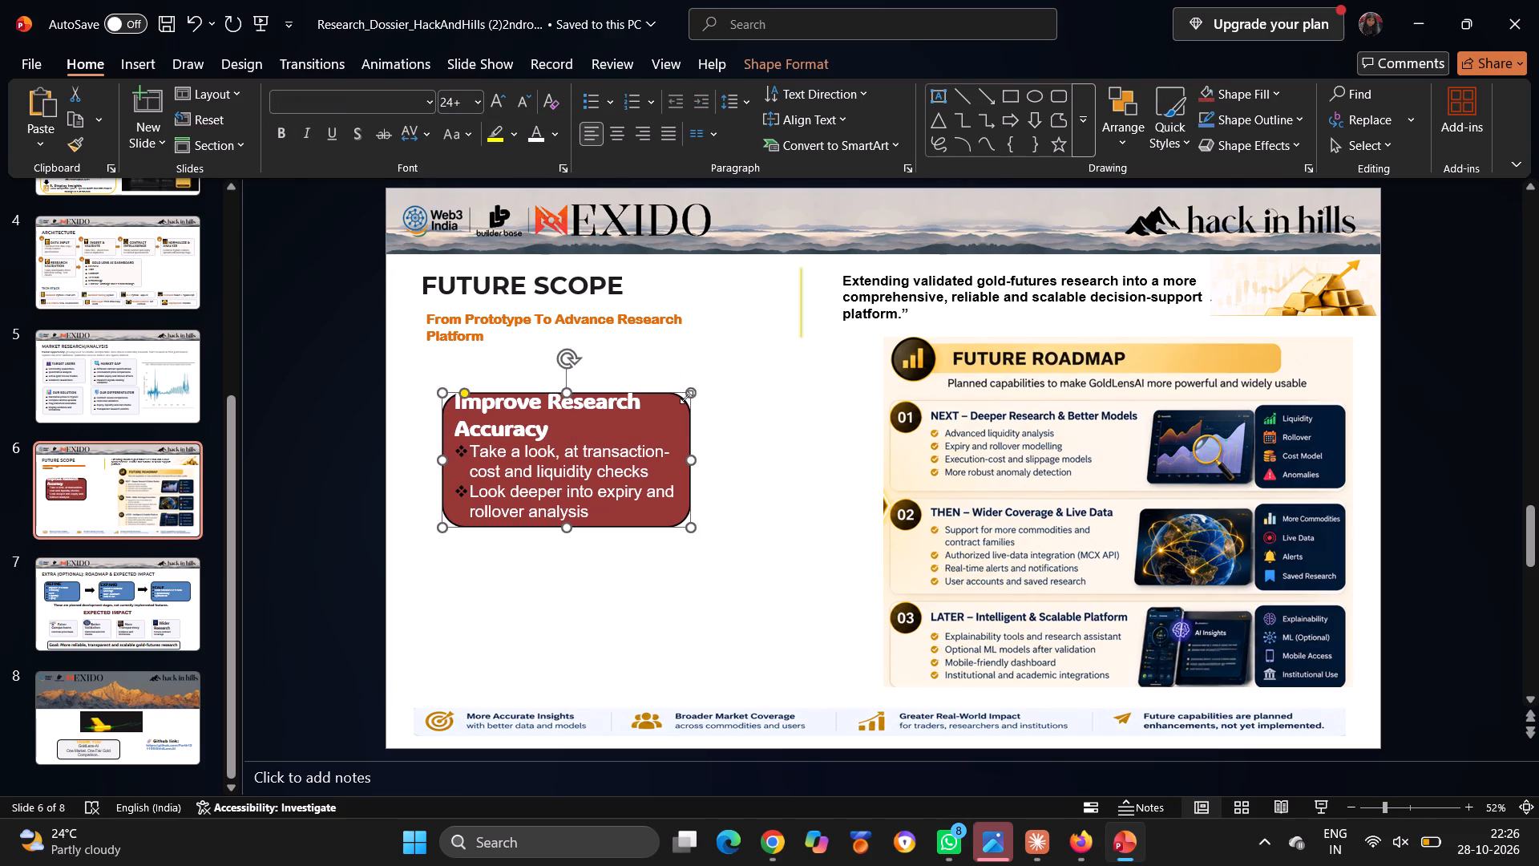
left_click_drag(688, 393, 689, 373)
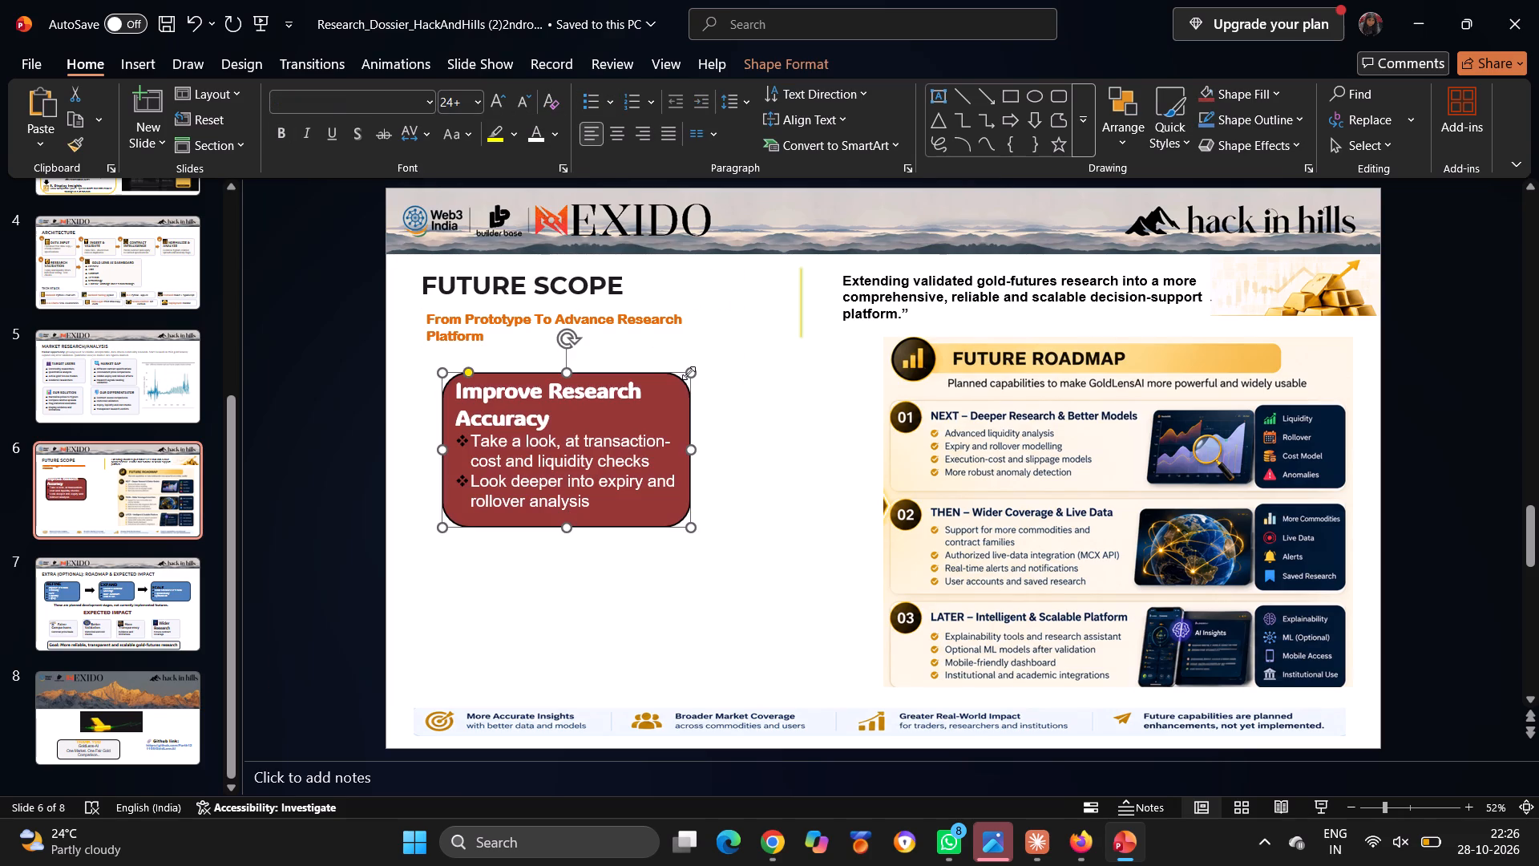
left_click(804, 481)
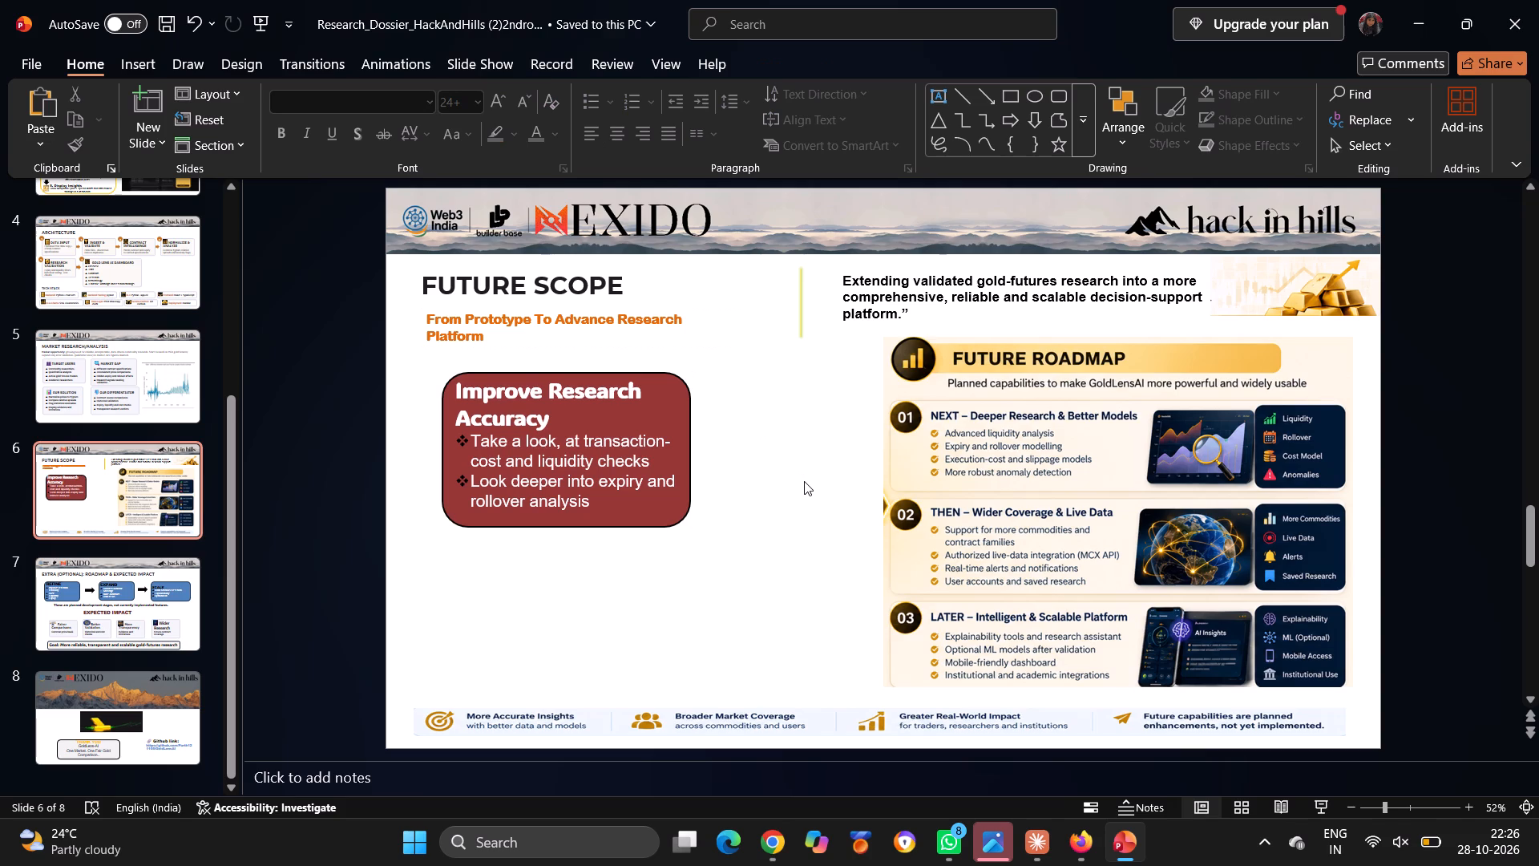
Reshape the dark red box to be narrower and taller, leaving a gap beneath the orange subtitle and keeping all its text inside.
left_click(596, 488)
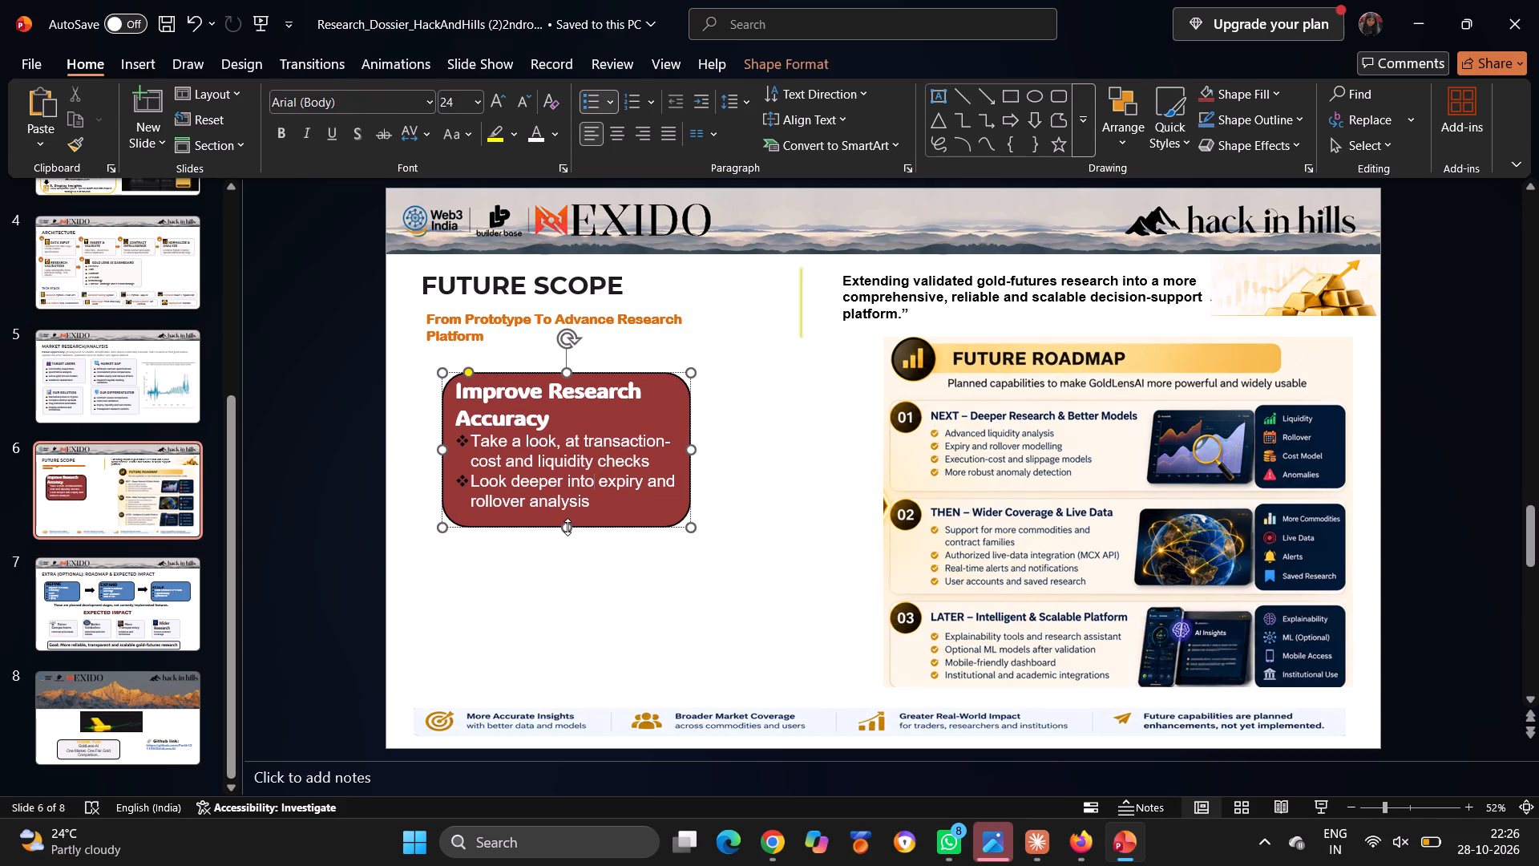
left_click_drag(567, 526, 567, 617)
left_click_drag(688, 495, 653, 500)
left_click_drag(547, 373, 547, 399)
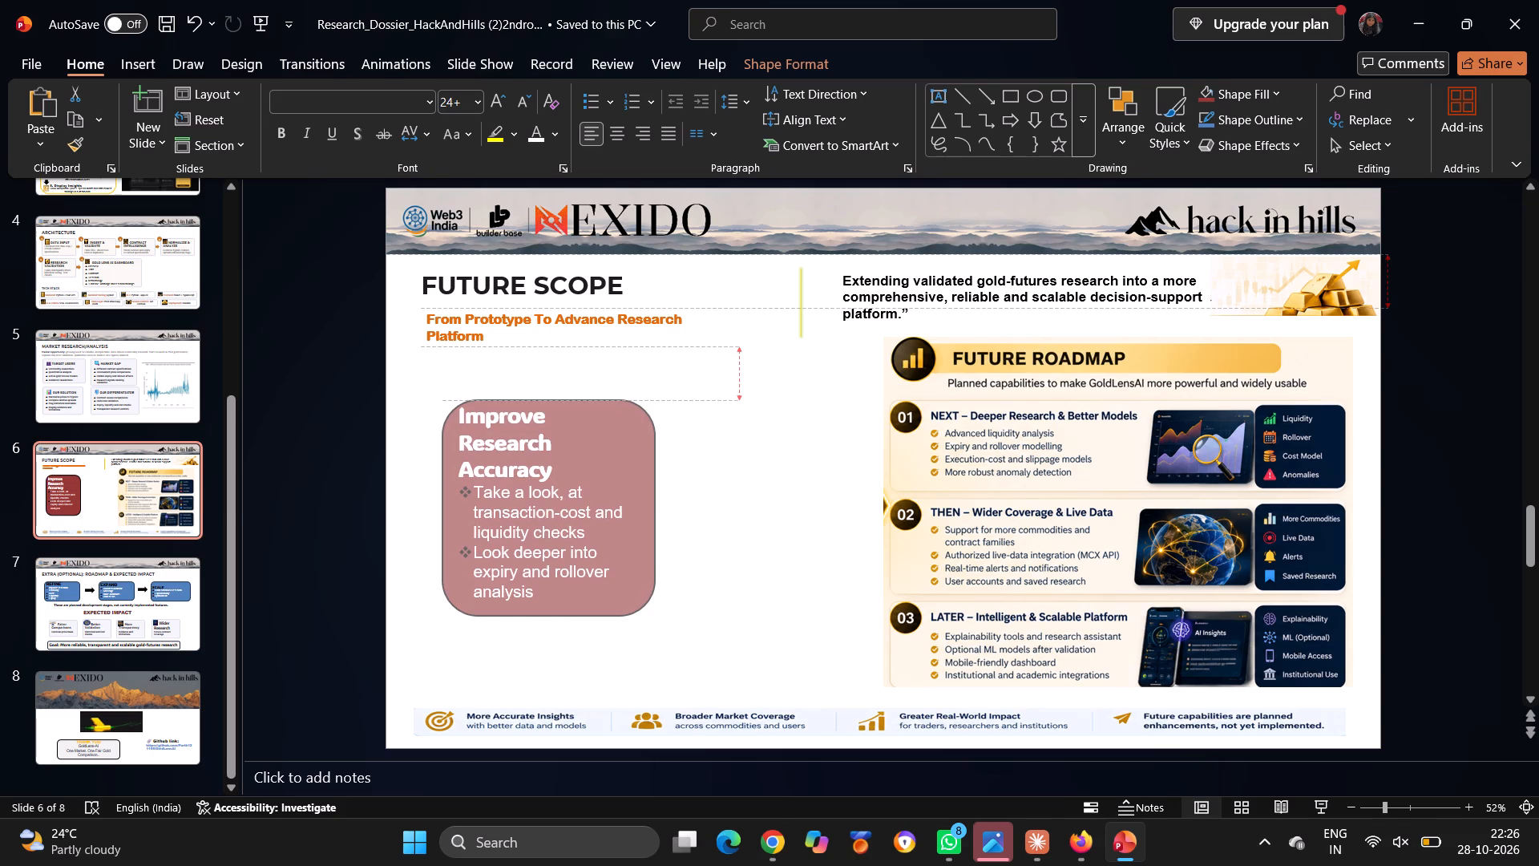
left_click_drag(547, 399, 547, 399)
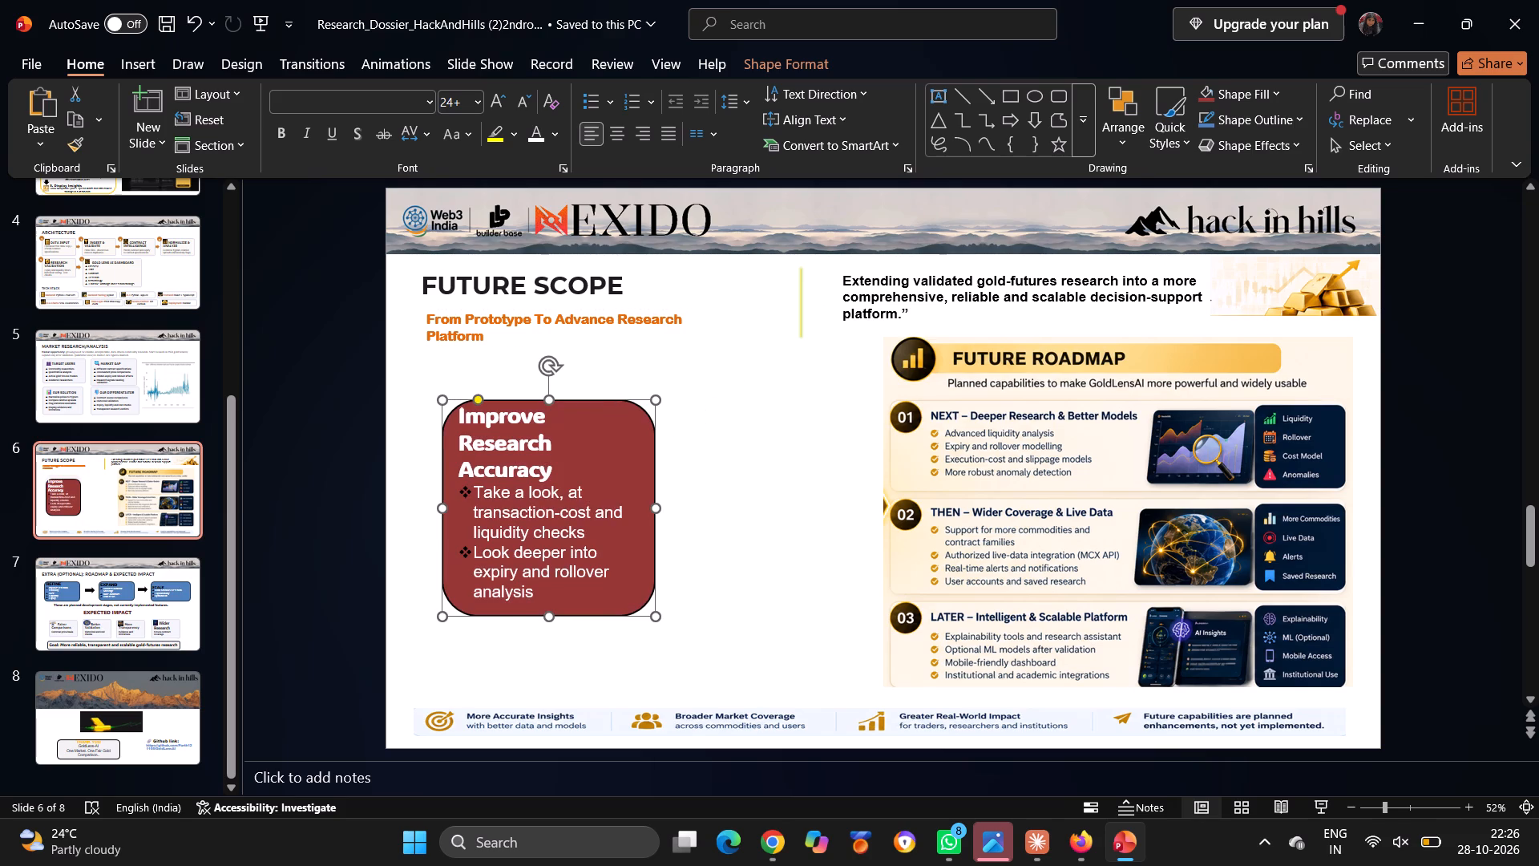
left_click_drag(551, 403, 551, 407)
left_click_drag(551, 407, 551, 423)
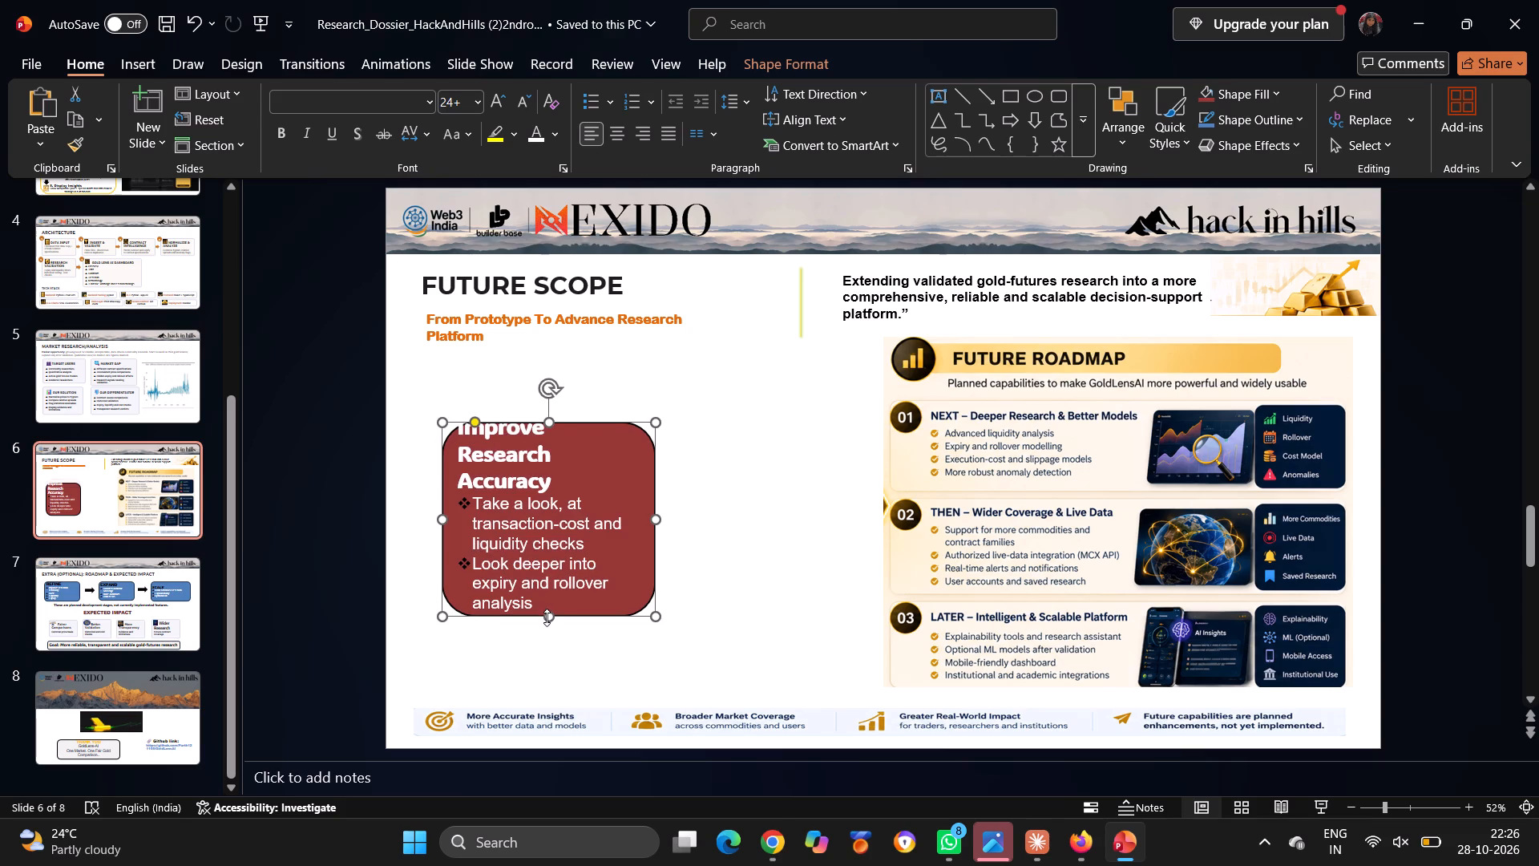
left_click_drag(547, 617, 549, 649)
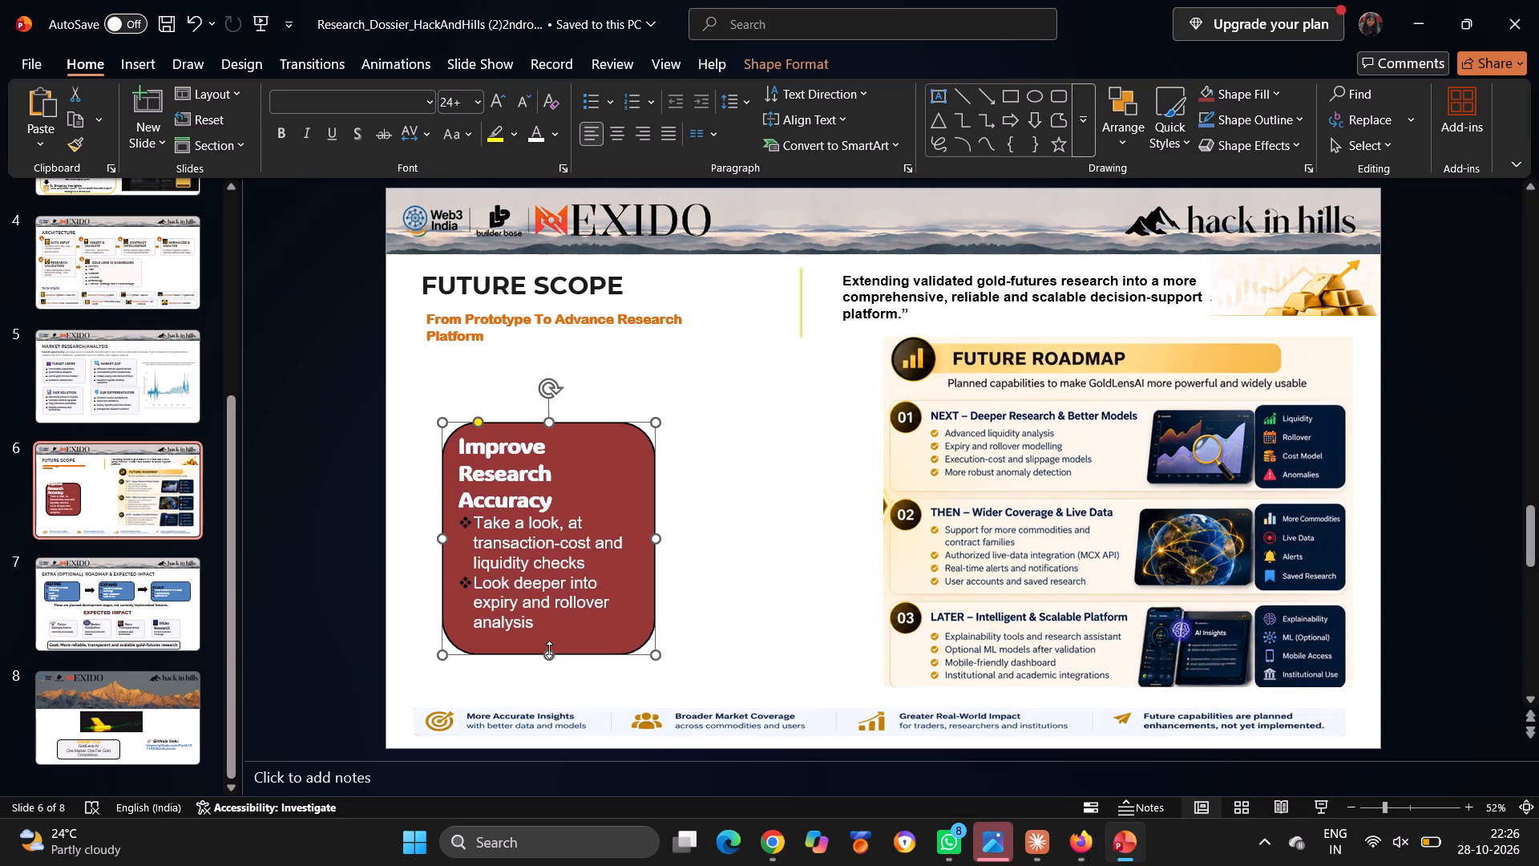
left_click(499, 374)
left_click(499, 374)
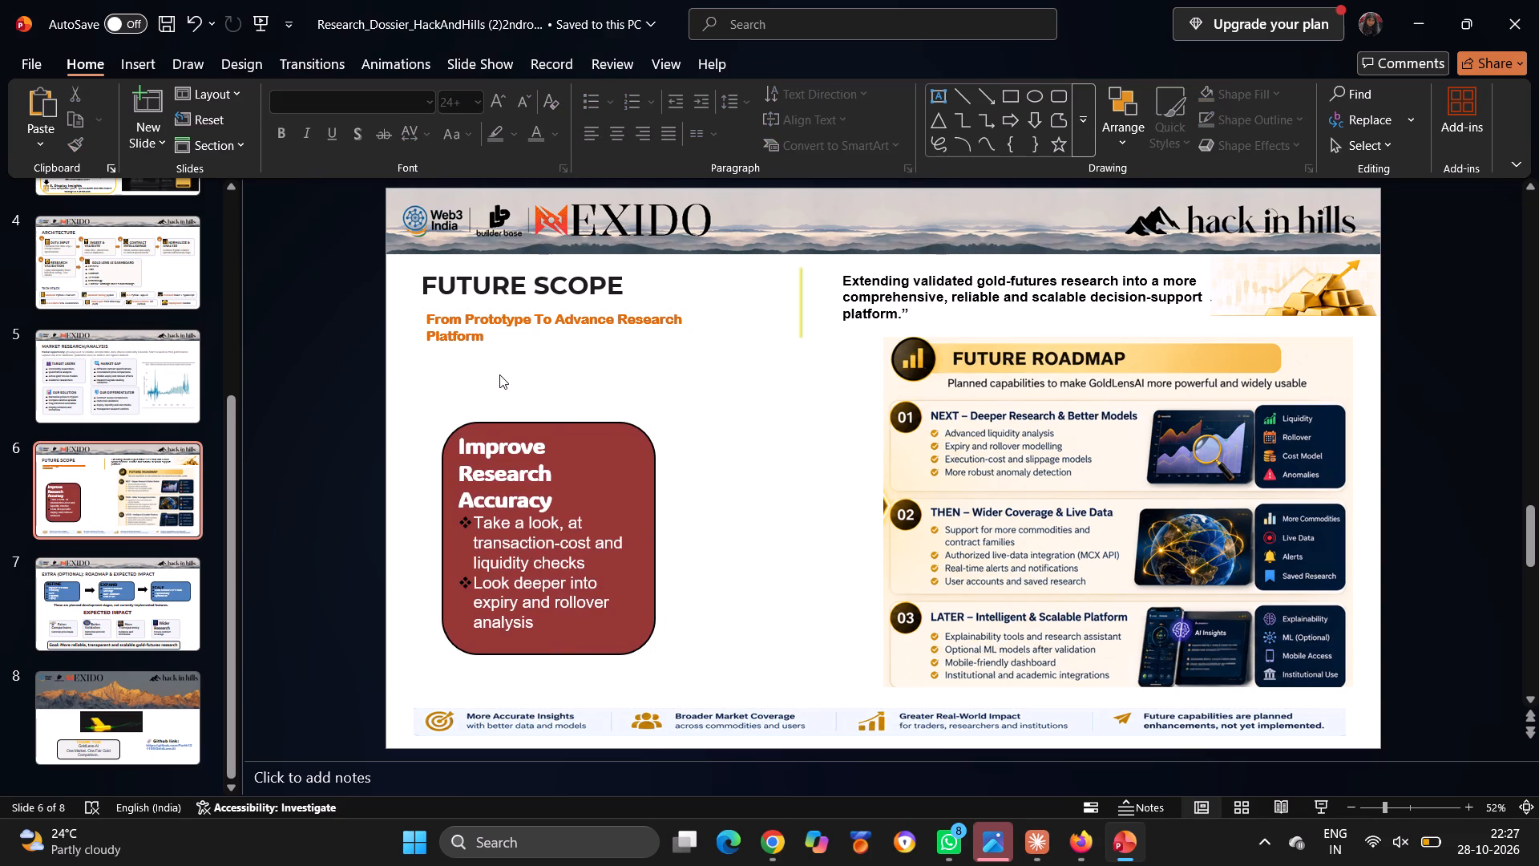
Draw a rectangle about 8.7 cm wide and 2 cm high just above the dark red box and label it NEXT.
left_click(144, 63)
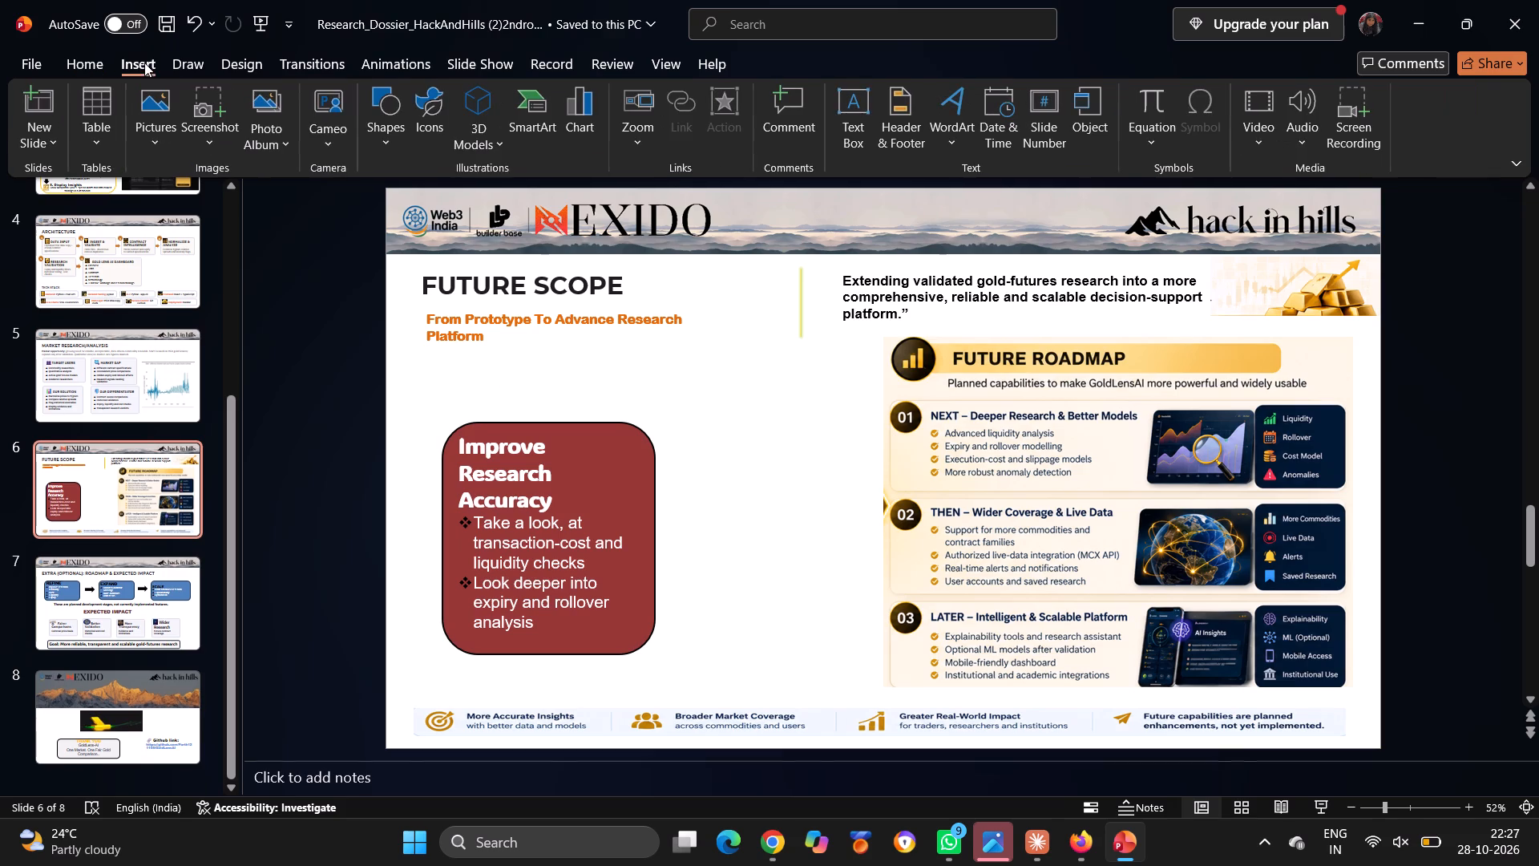
left_click(401, 155)
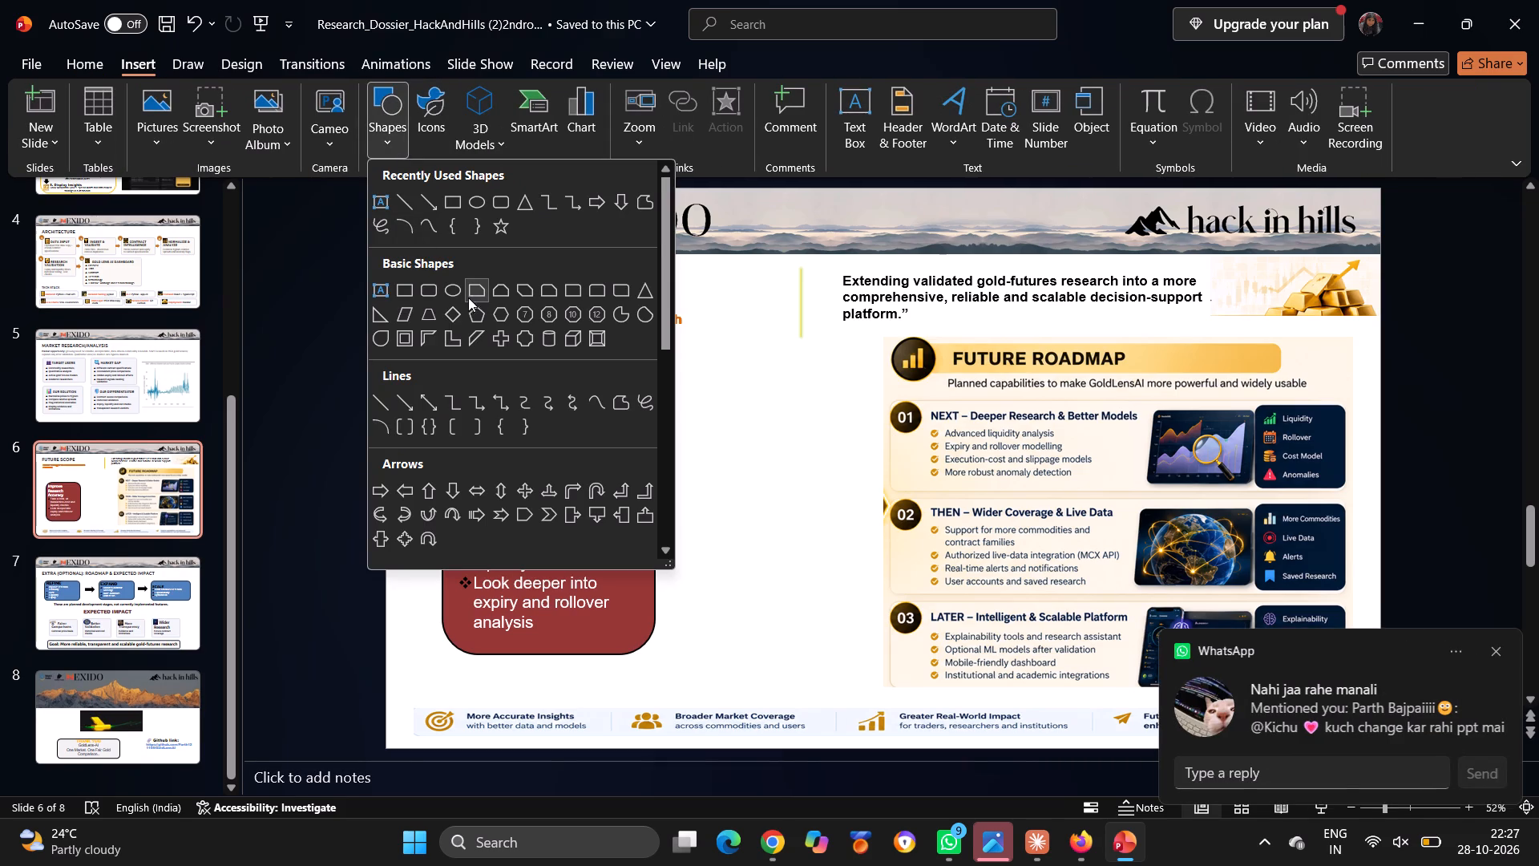
left_click(404, 292)
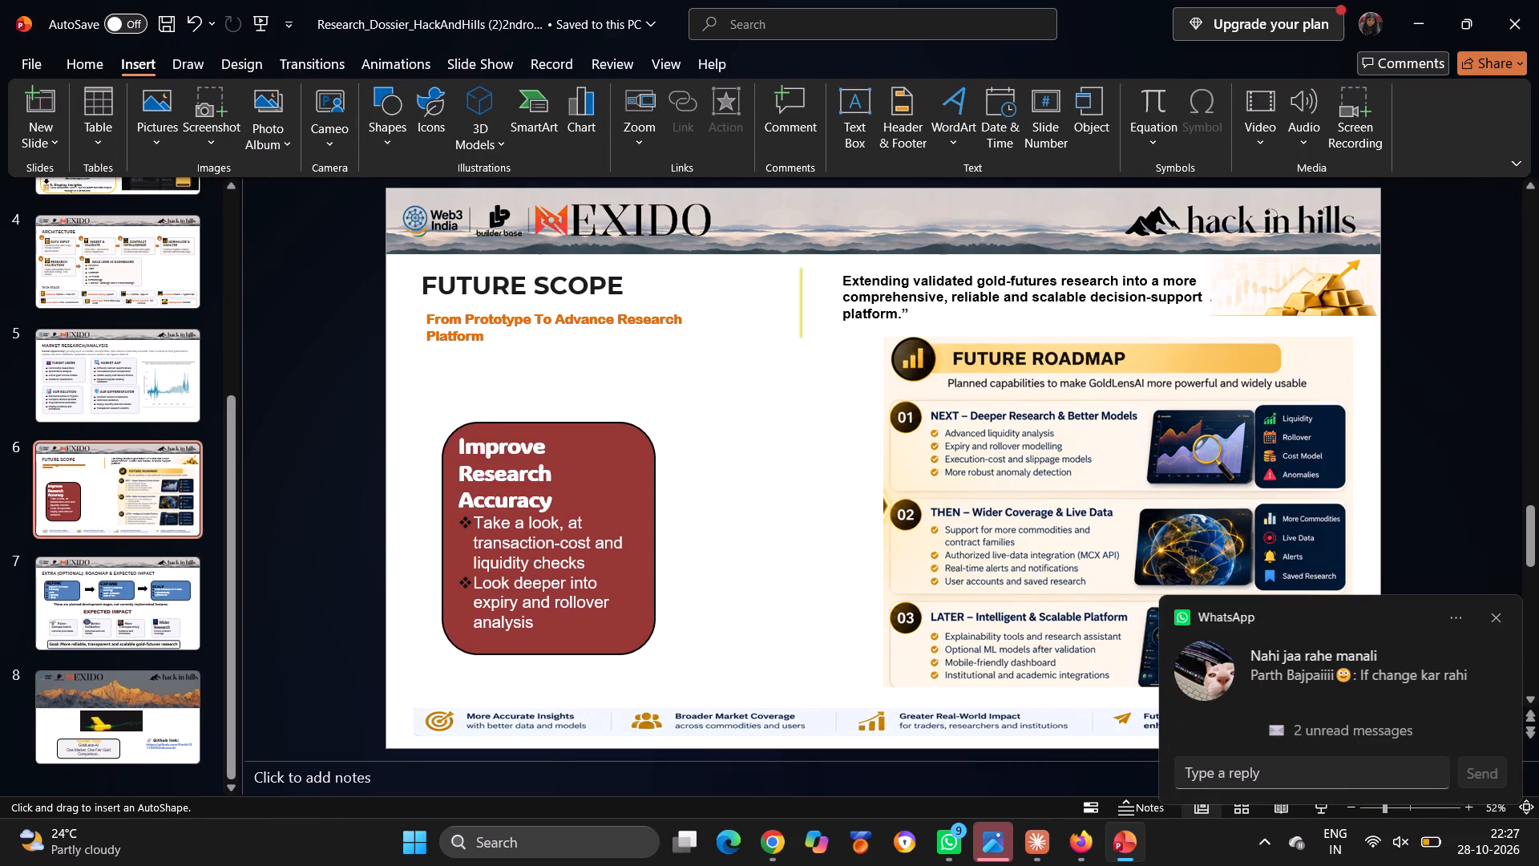
left_click_drag(452, 374, 604, 404)
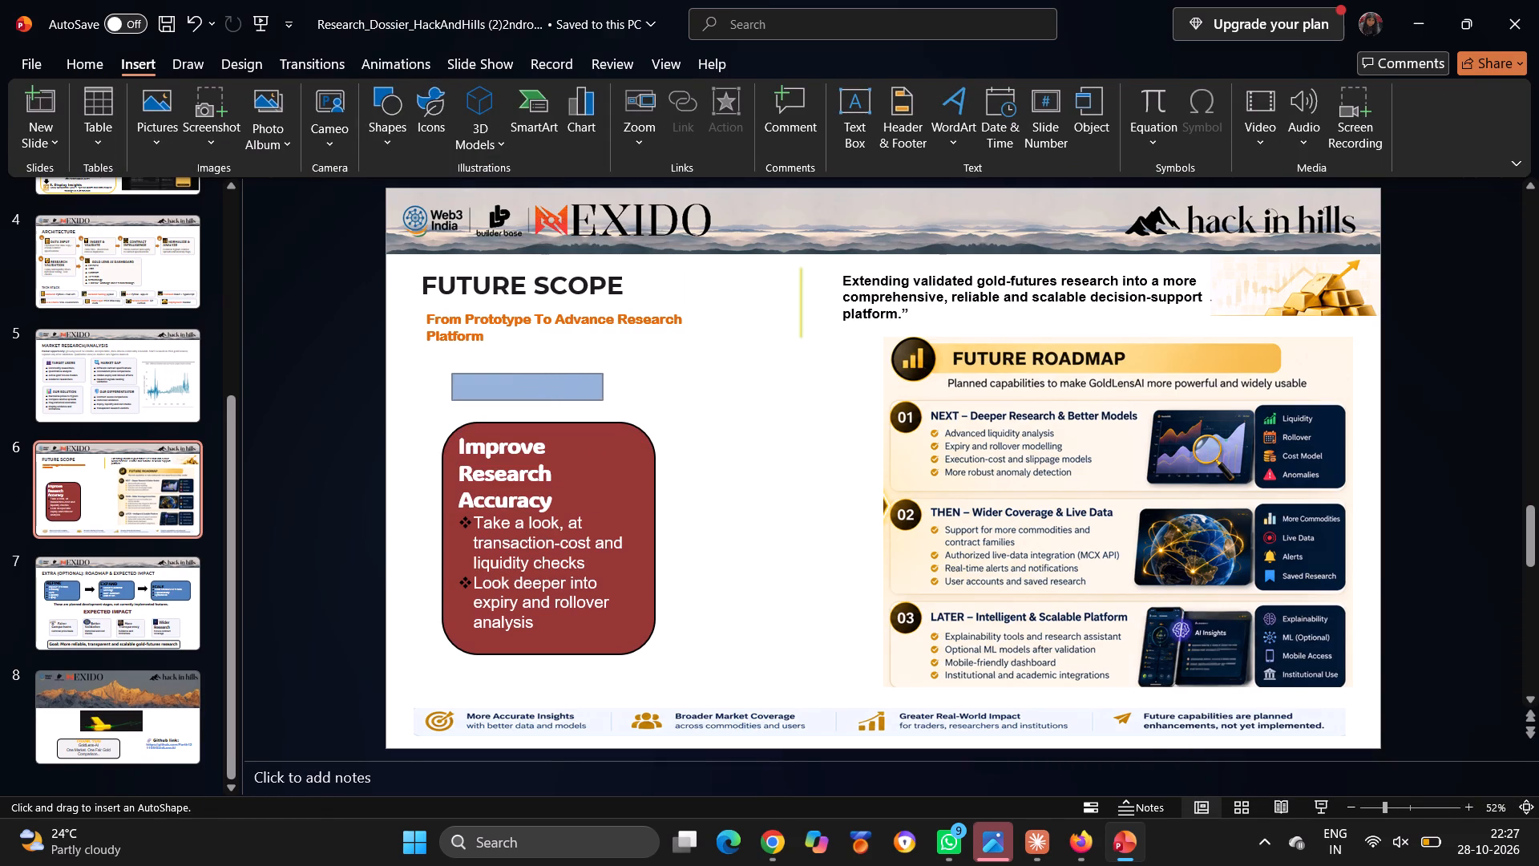
left_click_drag(604, 404, 622, 411)
double_click(485, 396)
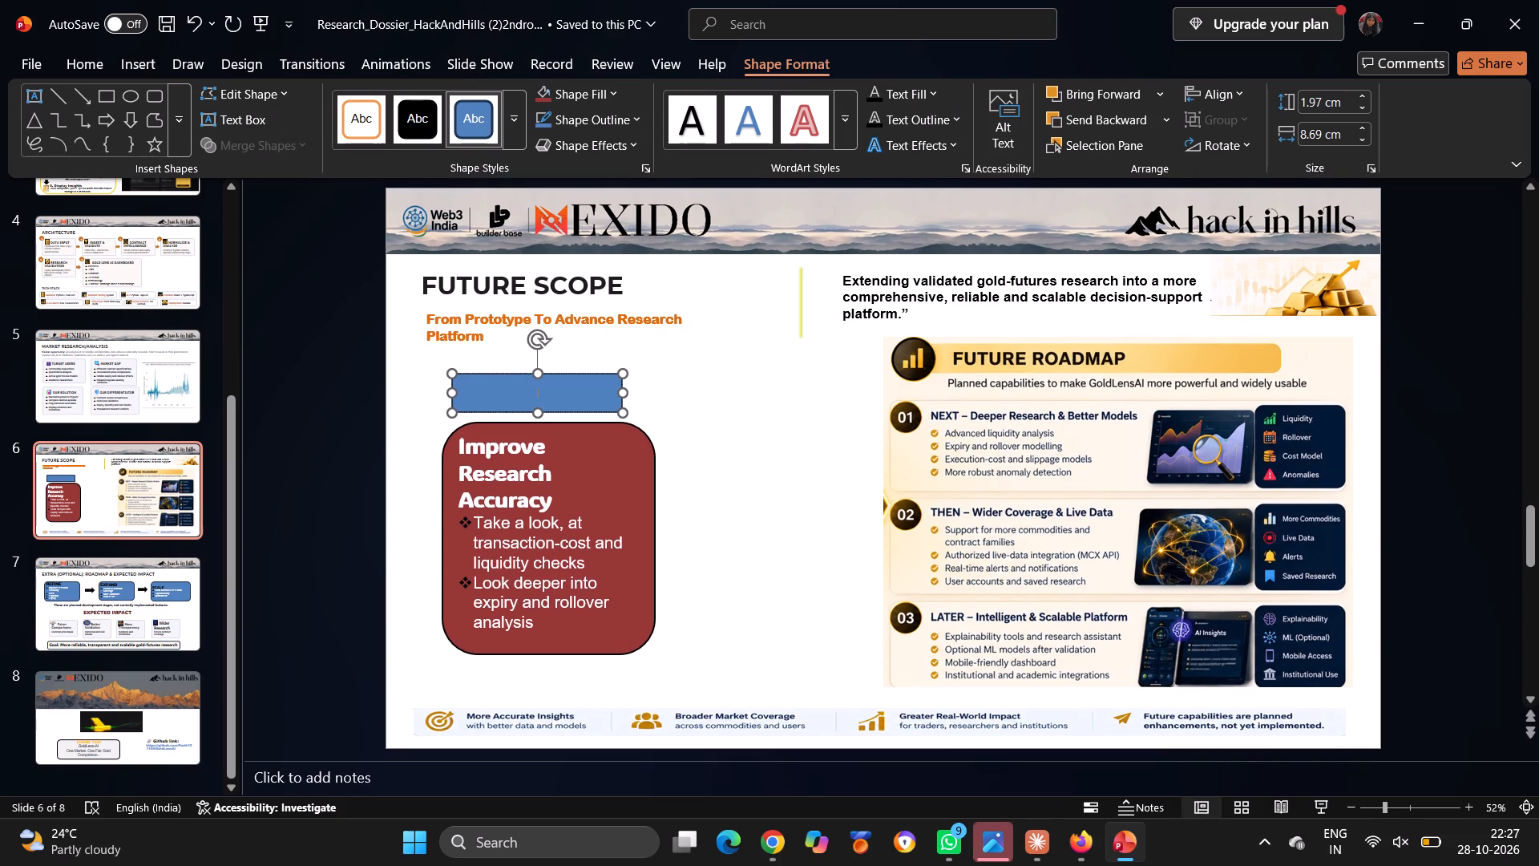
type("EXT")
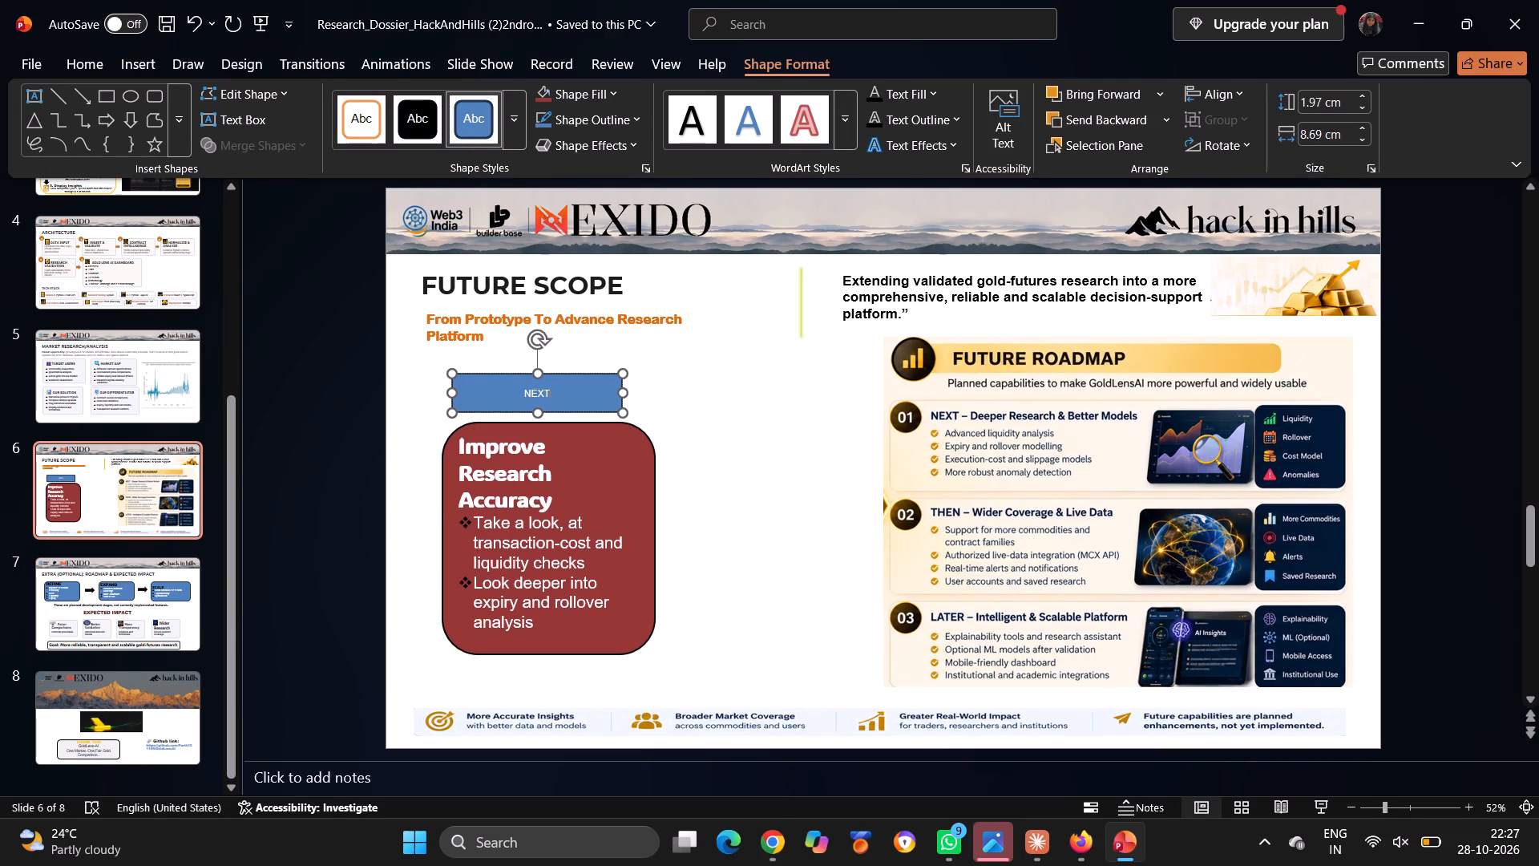
Format the "NEXT" label above the red box as bold Arial Black at size 40.
left_click_drag(547, 392, 523, 390)
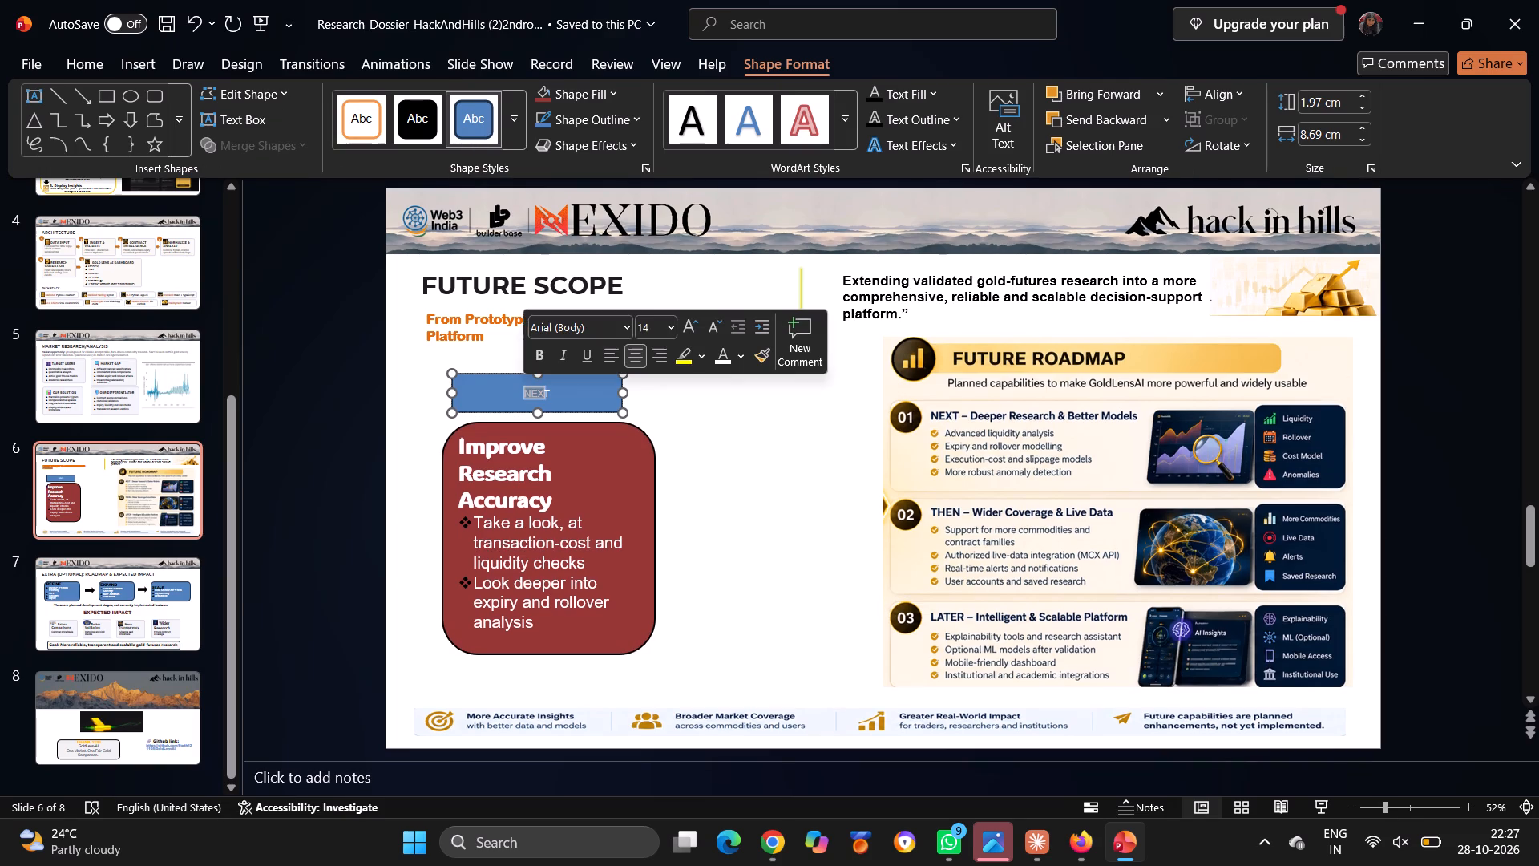
left_click(554, 389)
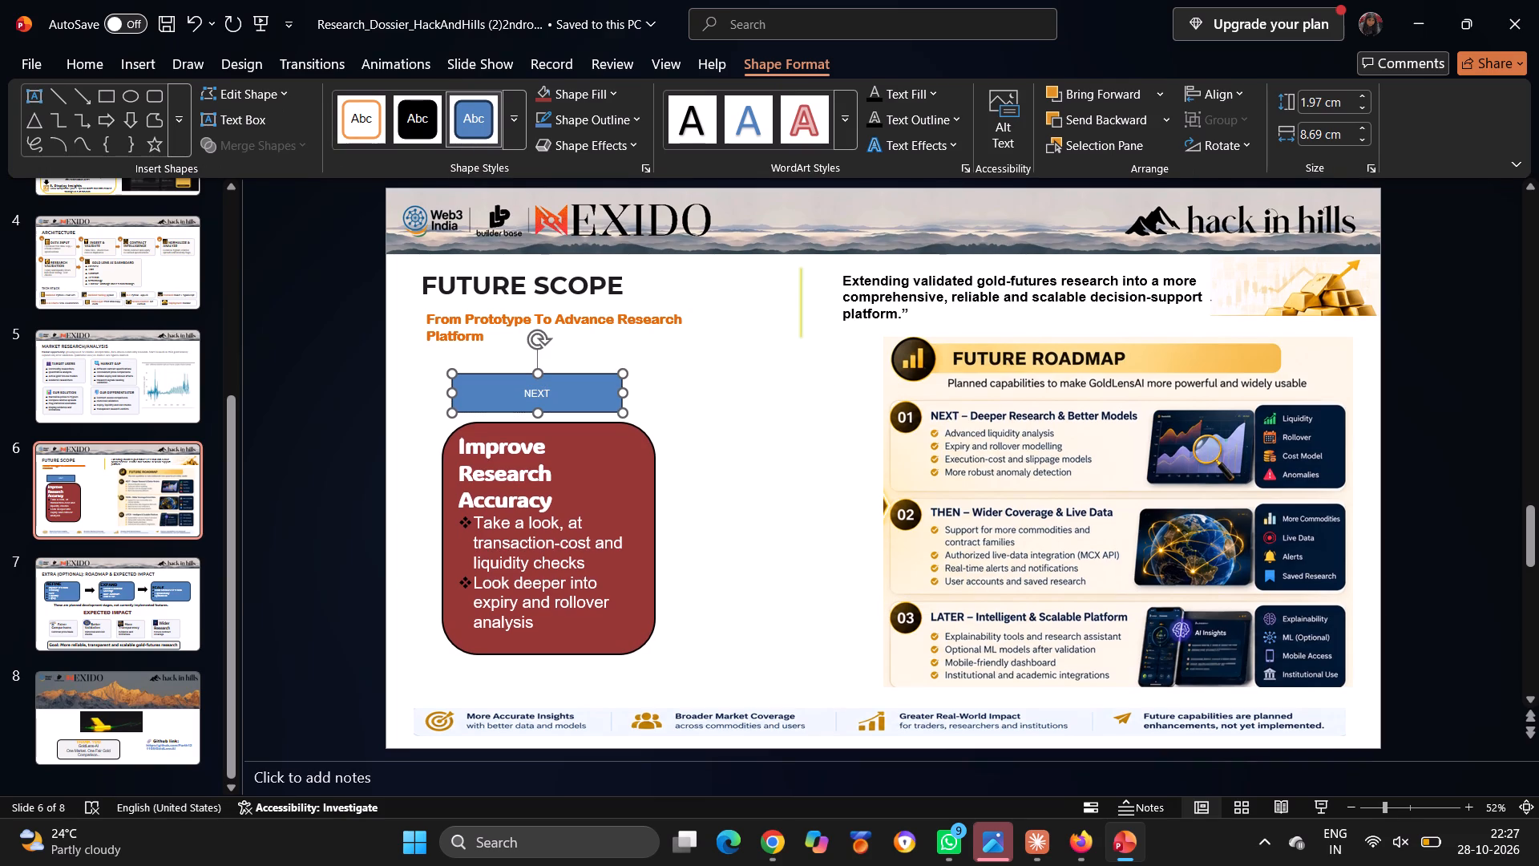
left_click_drag(525, 393, 568, 392)
left_click(102, 65)
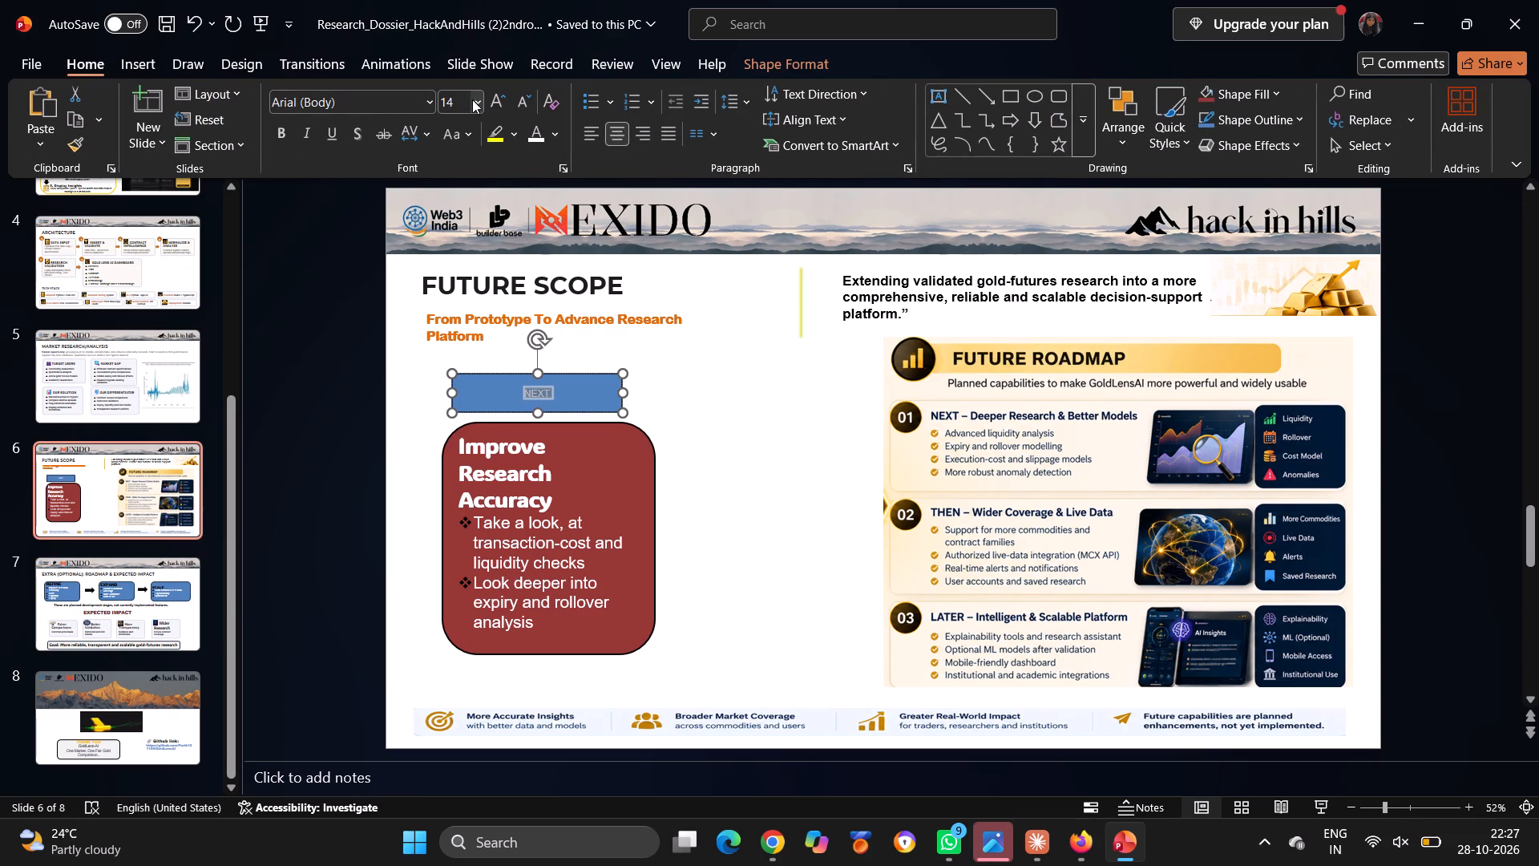
left_click(472, 99)
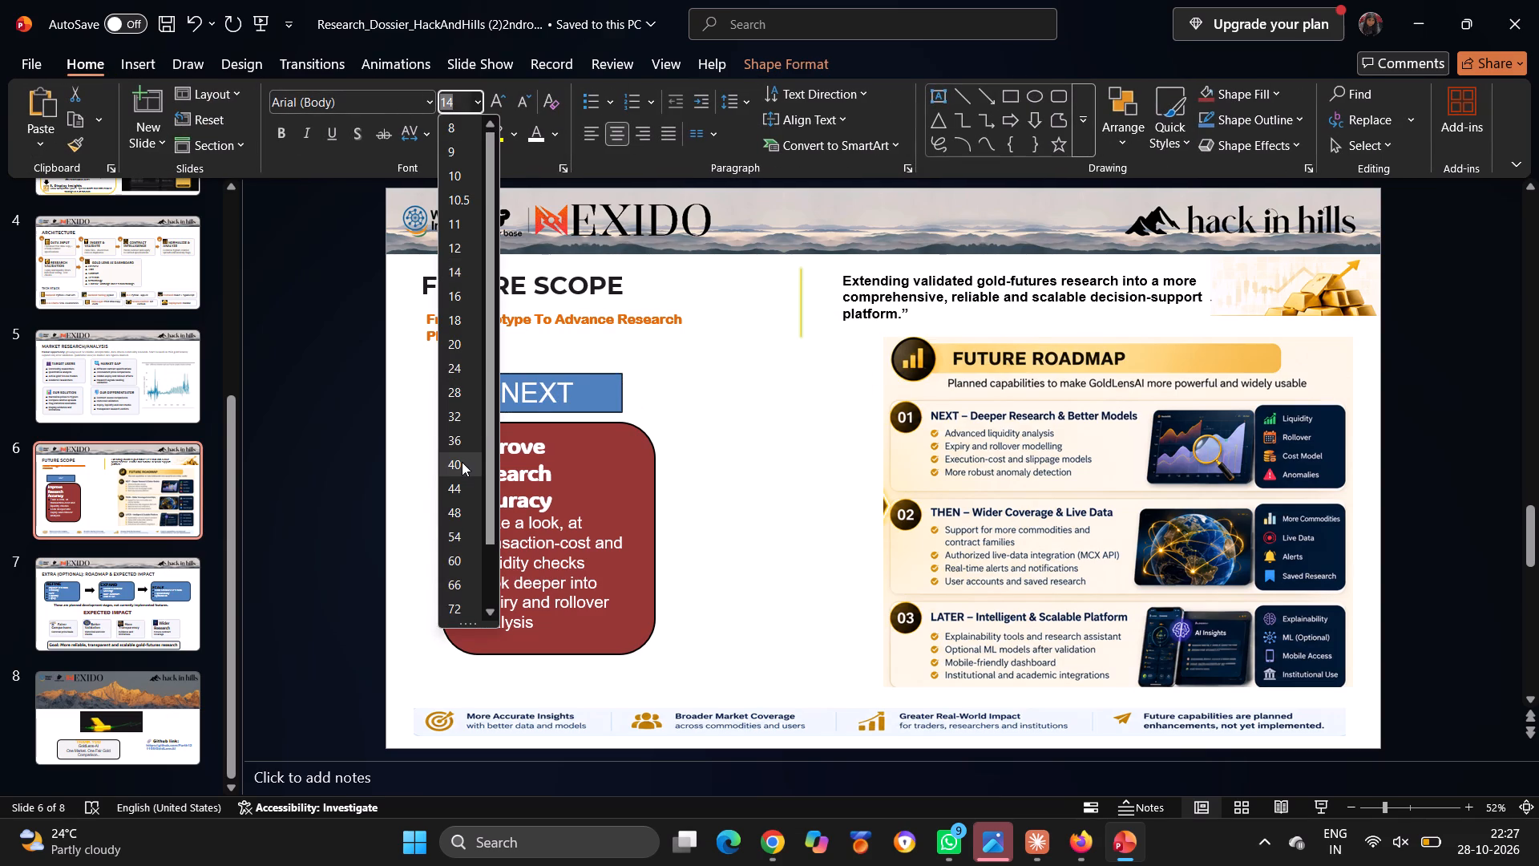
left_click(462, 462)
left_click(278, 134)
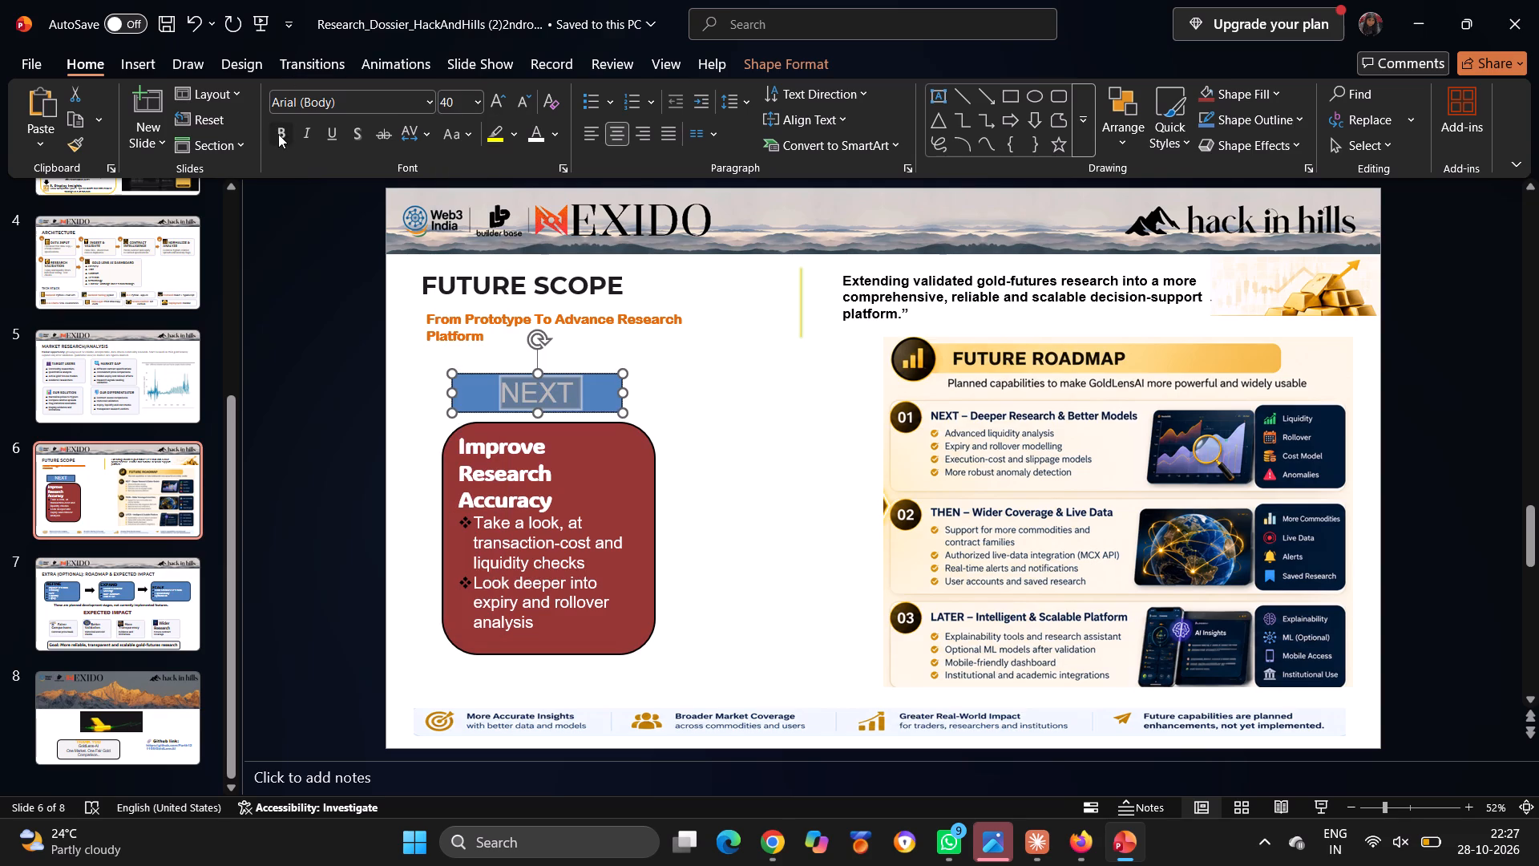
left_click(430, 107)
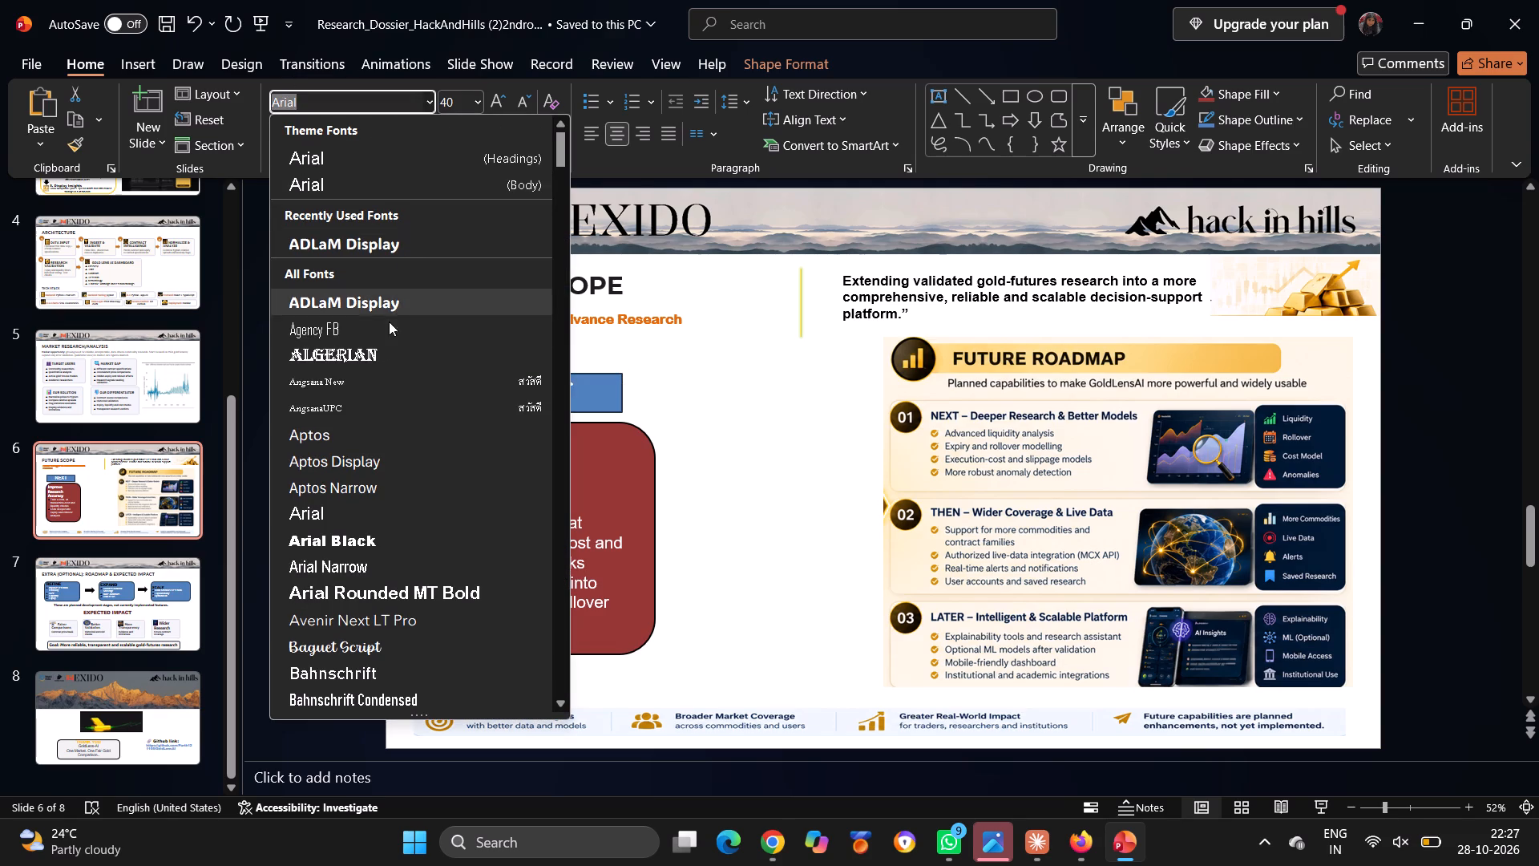
left_click(375, 539)
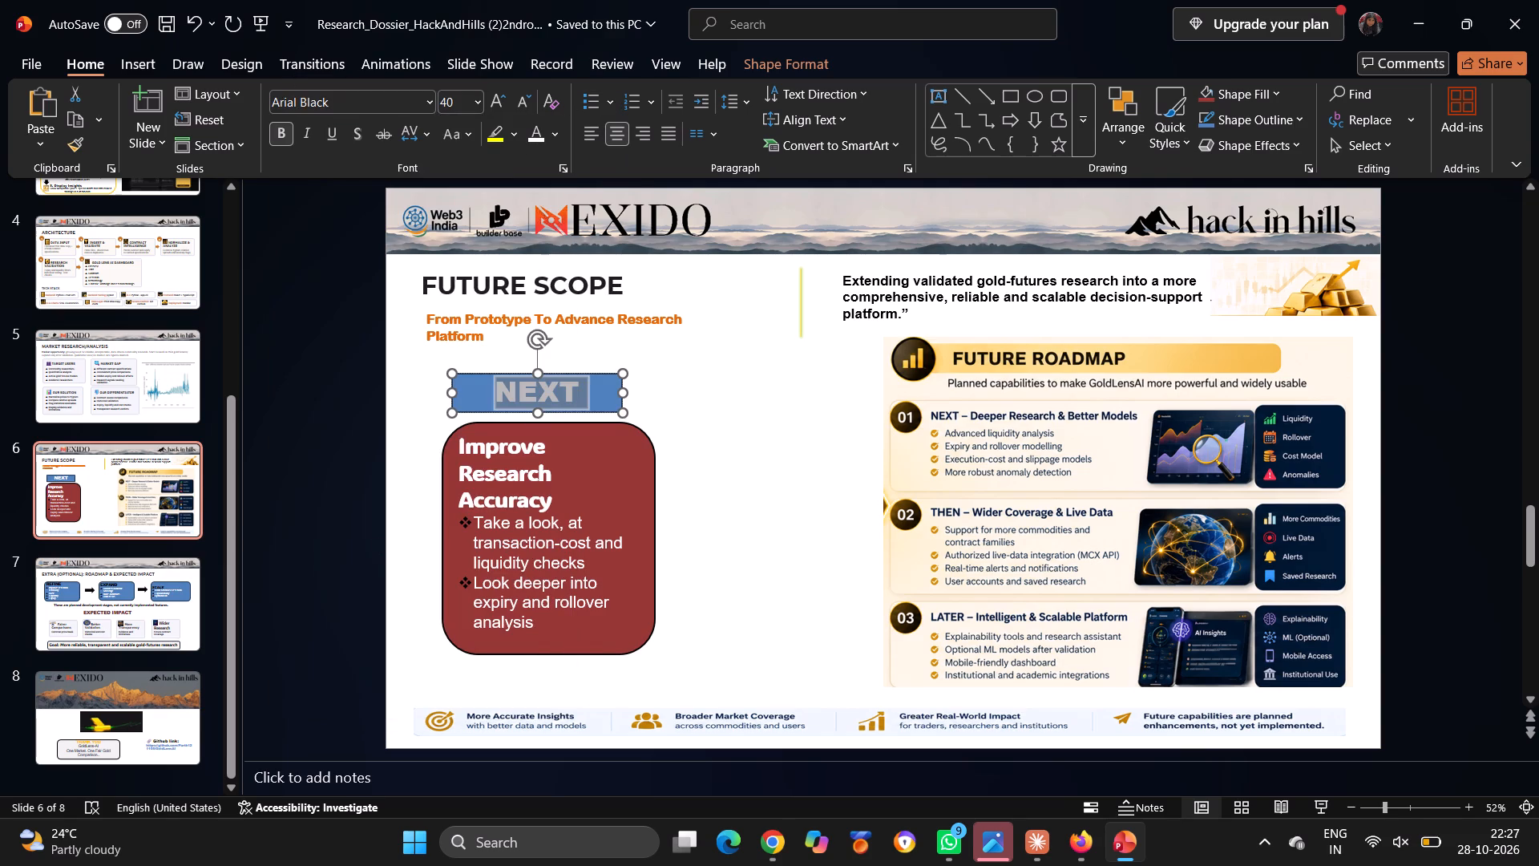
left_click(706, 390)
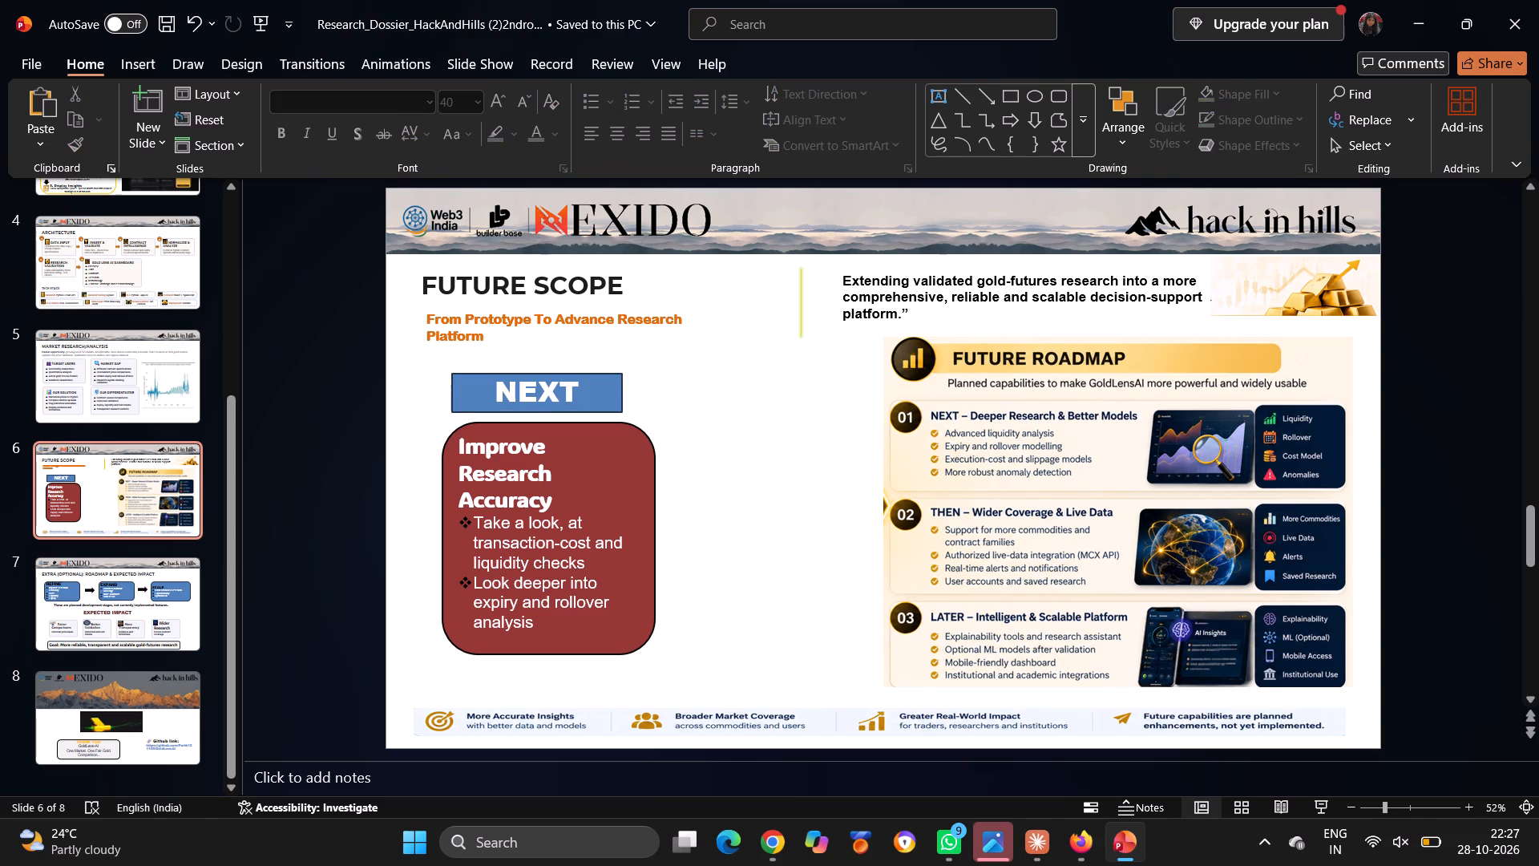
Narrow the blue "NEXT" rectangle from both sides so it fits closely around its text.
left_click(514, 407)
left_click_drag(448, 389, 468, 390)
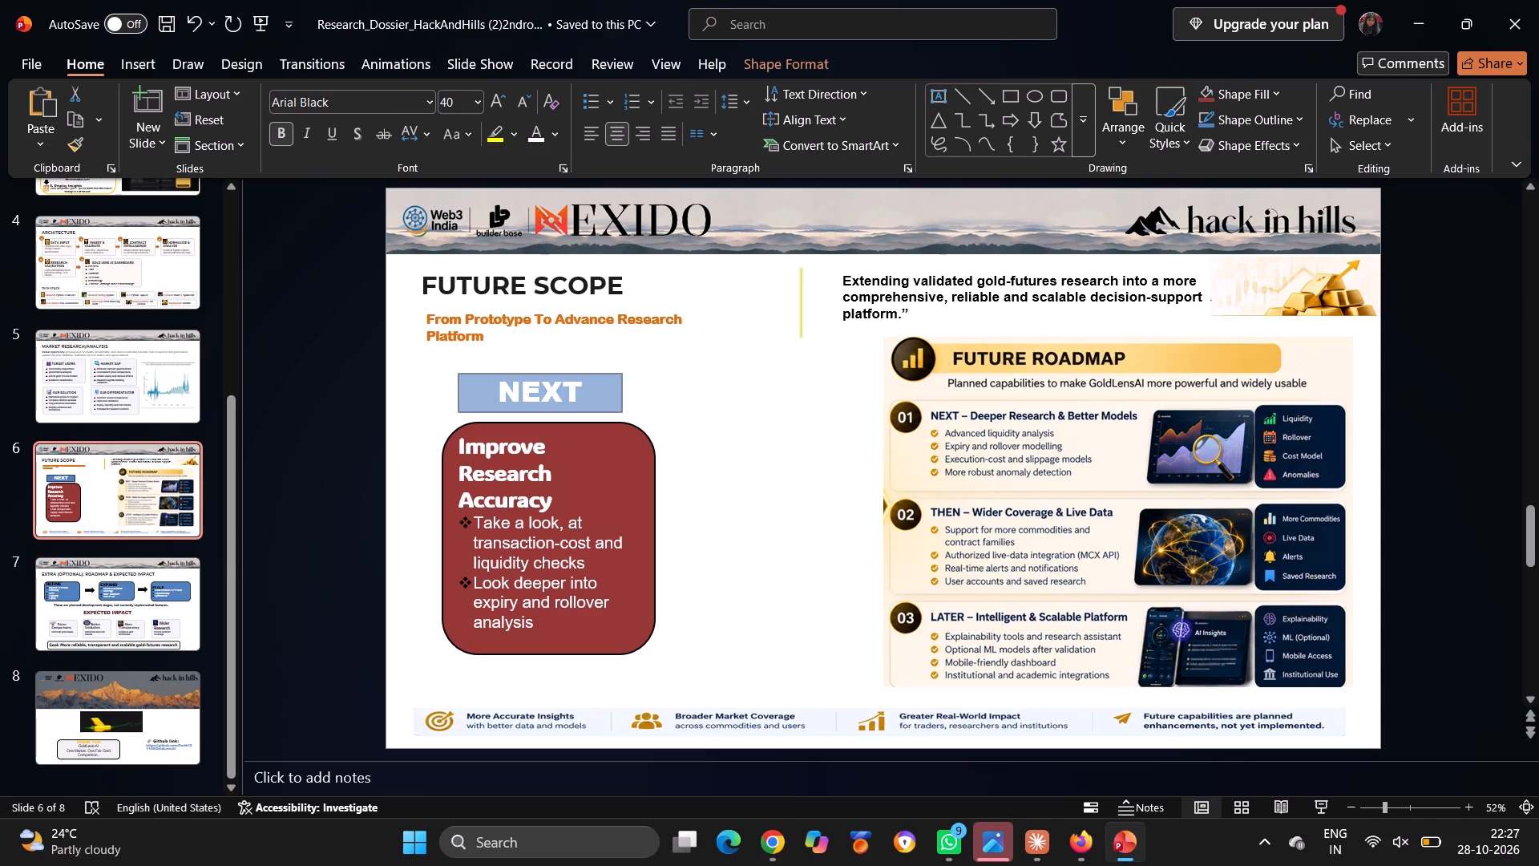
left_click_drag(468, 390, 495, 391)
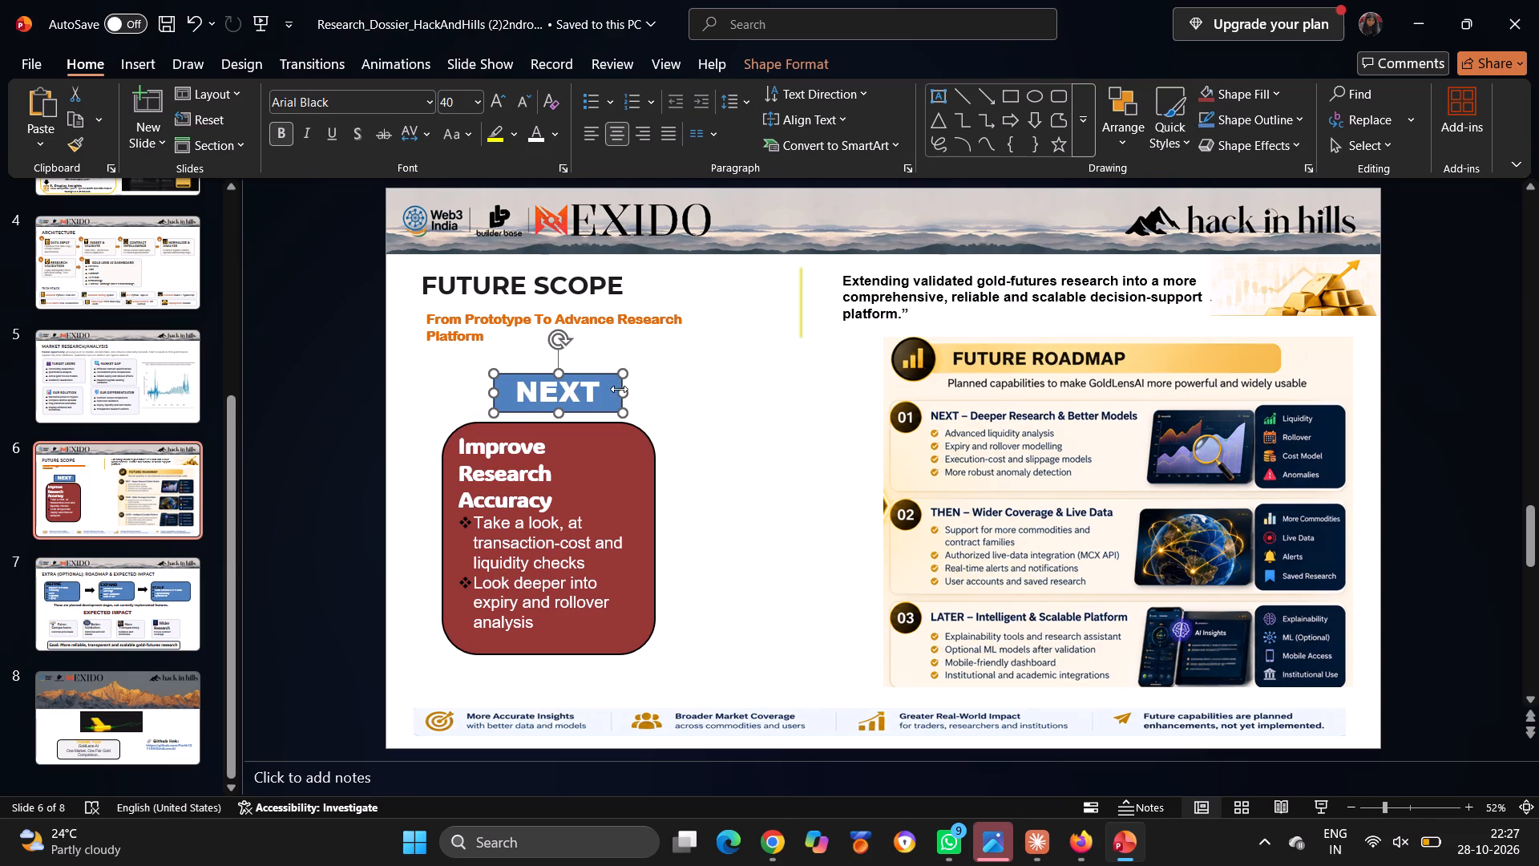
left_click_drag(619, 389, 597, 391)
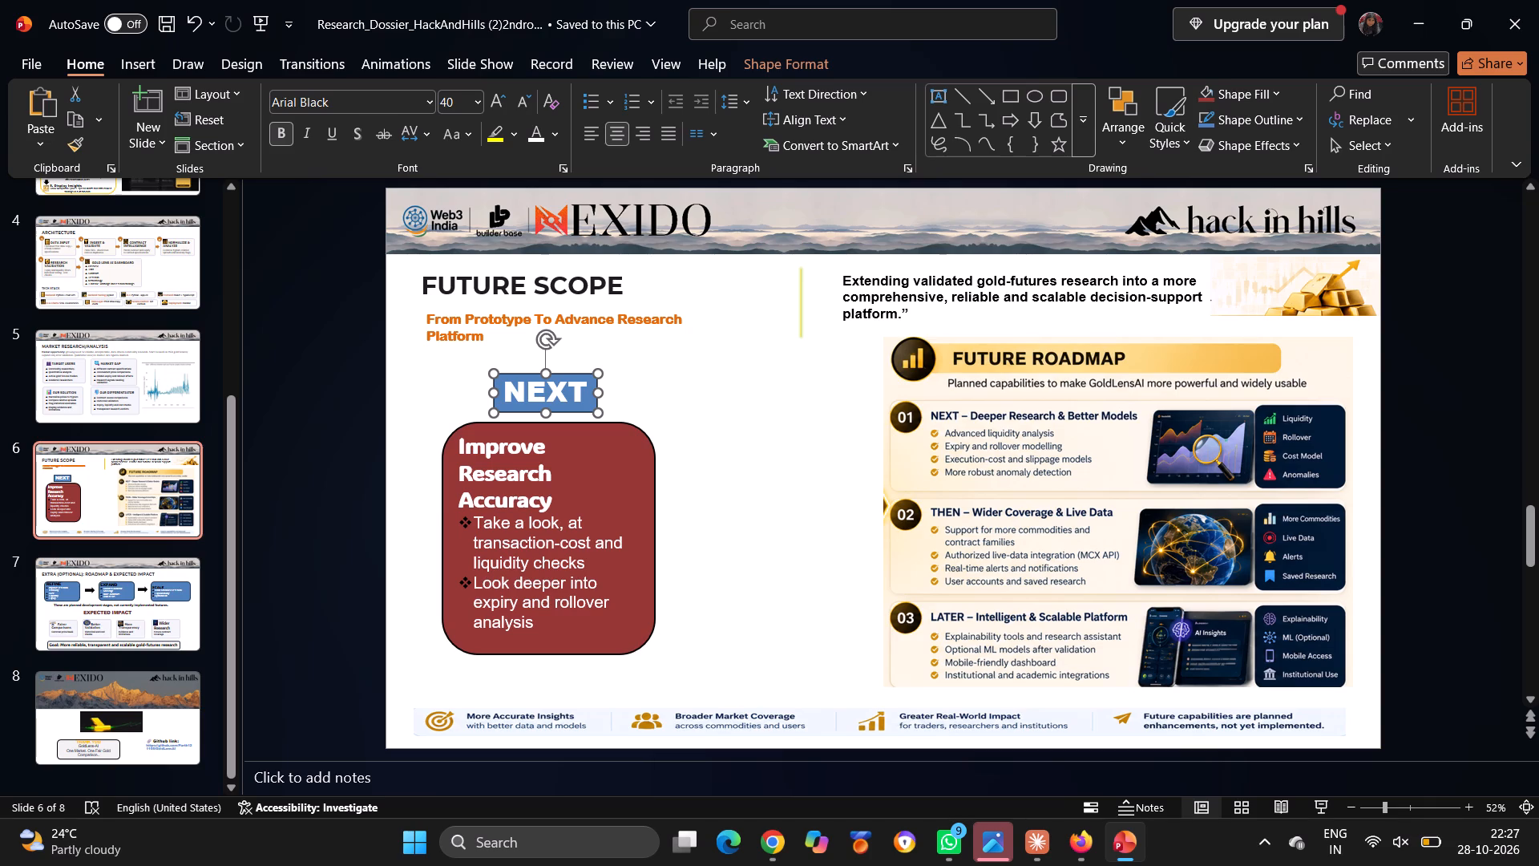
Change the "NEXT" label's text colour to black.
left_click_drag(504, 382, 585, 377)
left_click(555, 144)
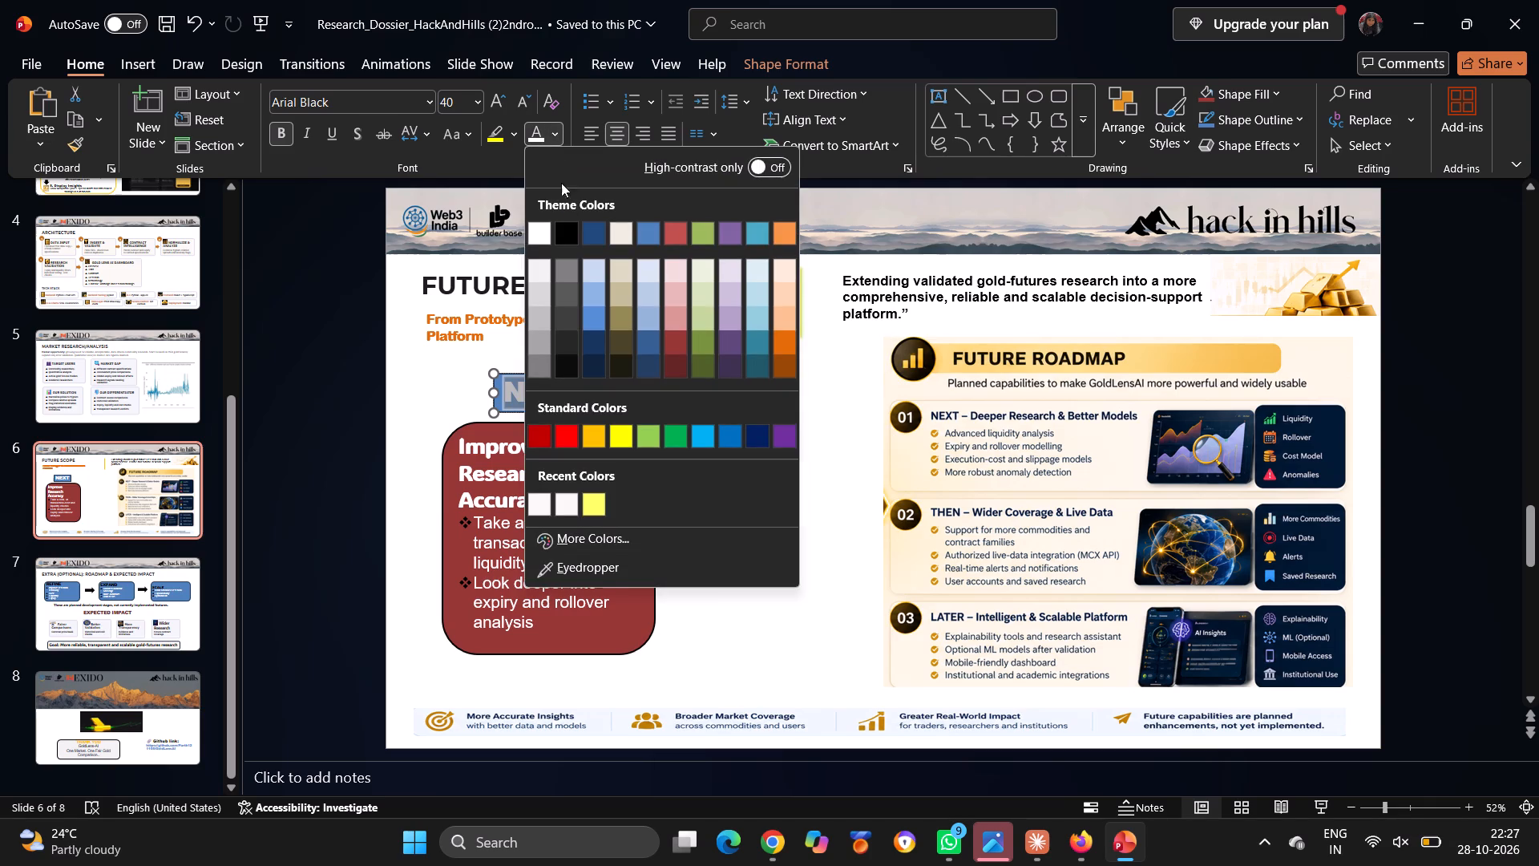
left_click(571, 233)
left_click(712, 418)
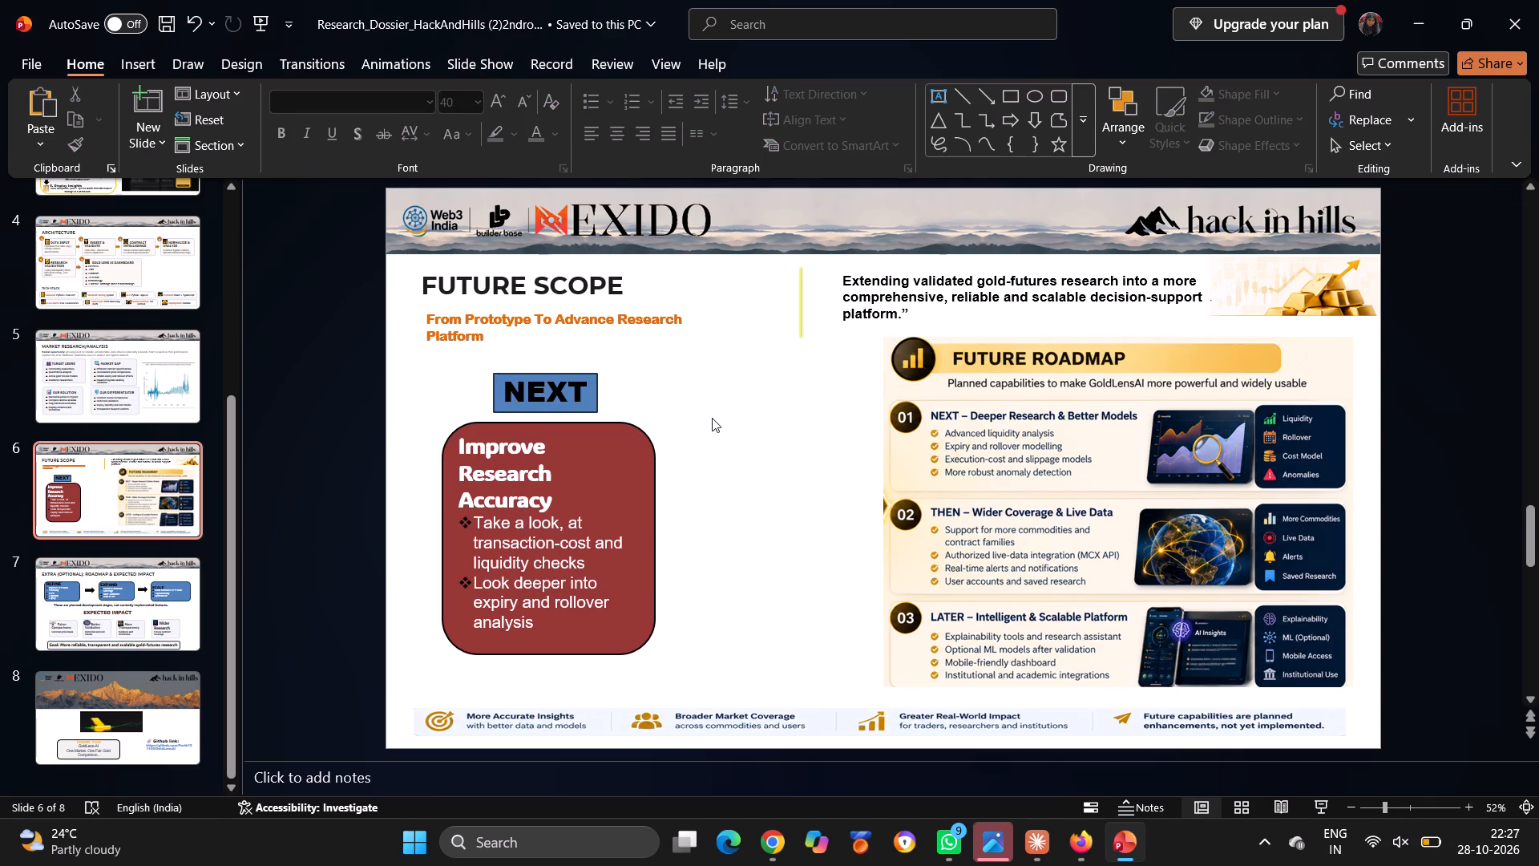
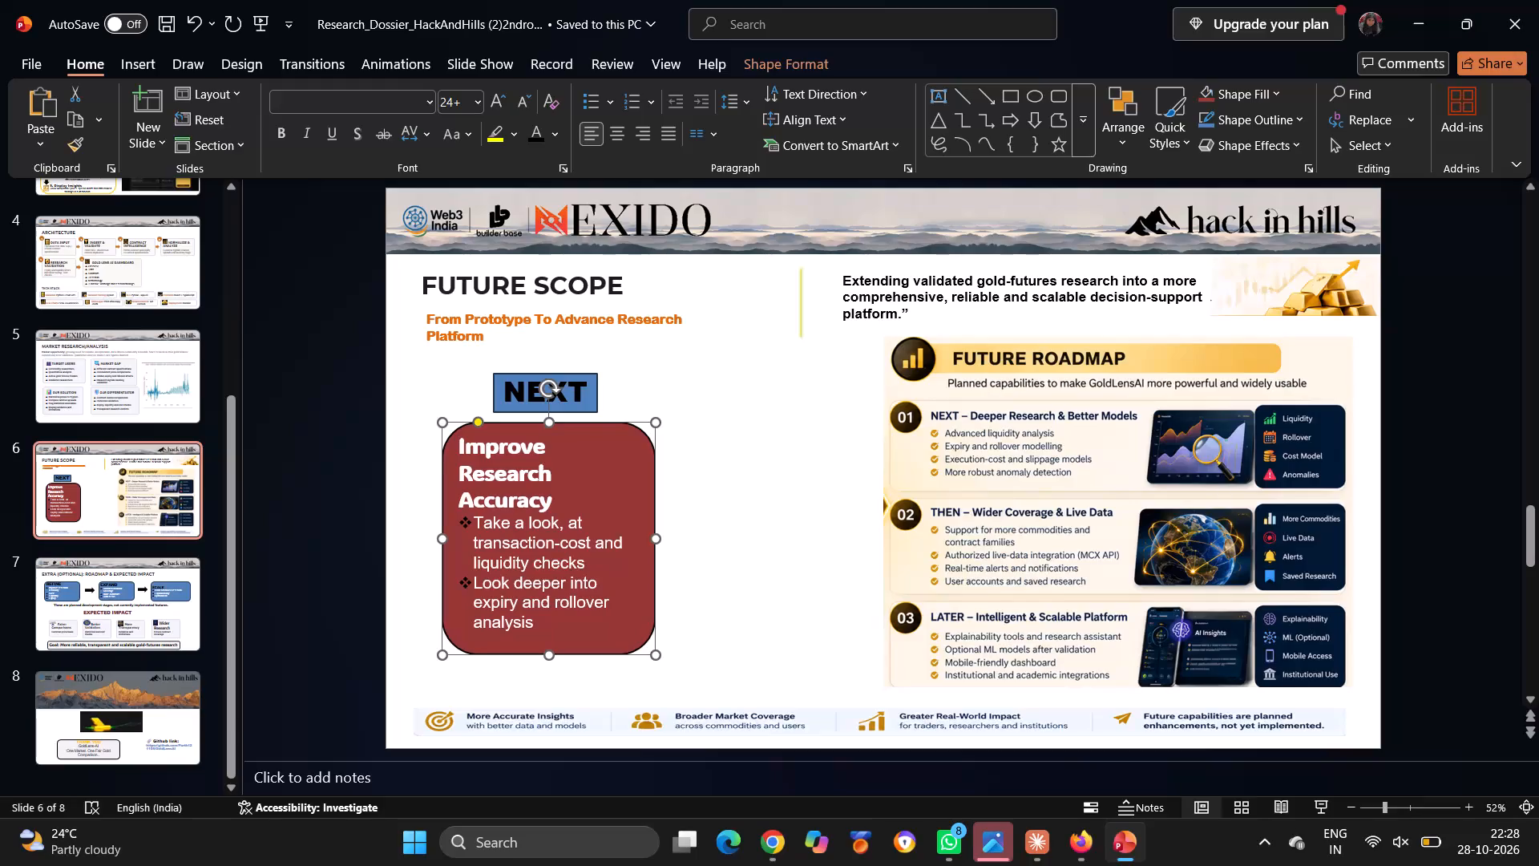
Copy the dark red research-accuracy box, and delete the Future Roadmap picture from the slide.
key("ctrl+c")
left_click(1002, 486)
key("Delete")
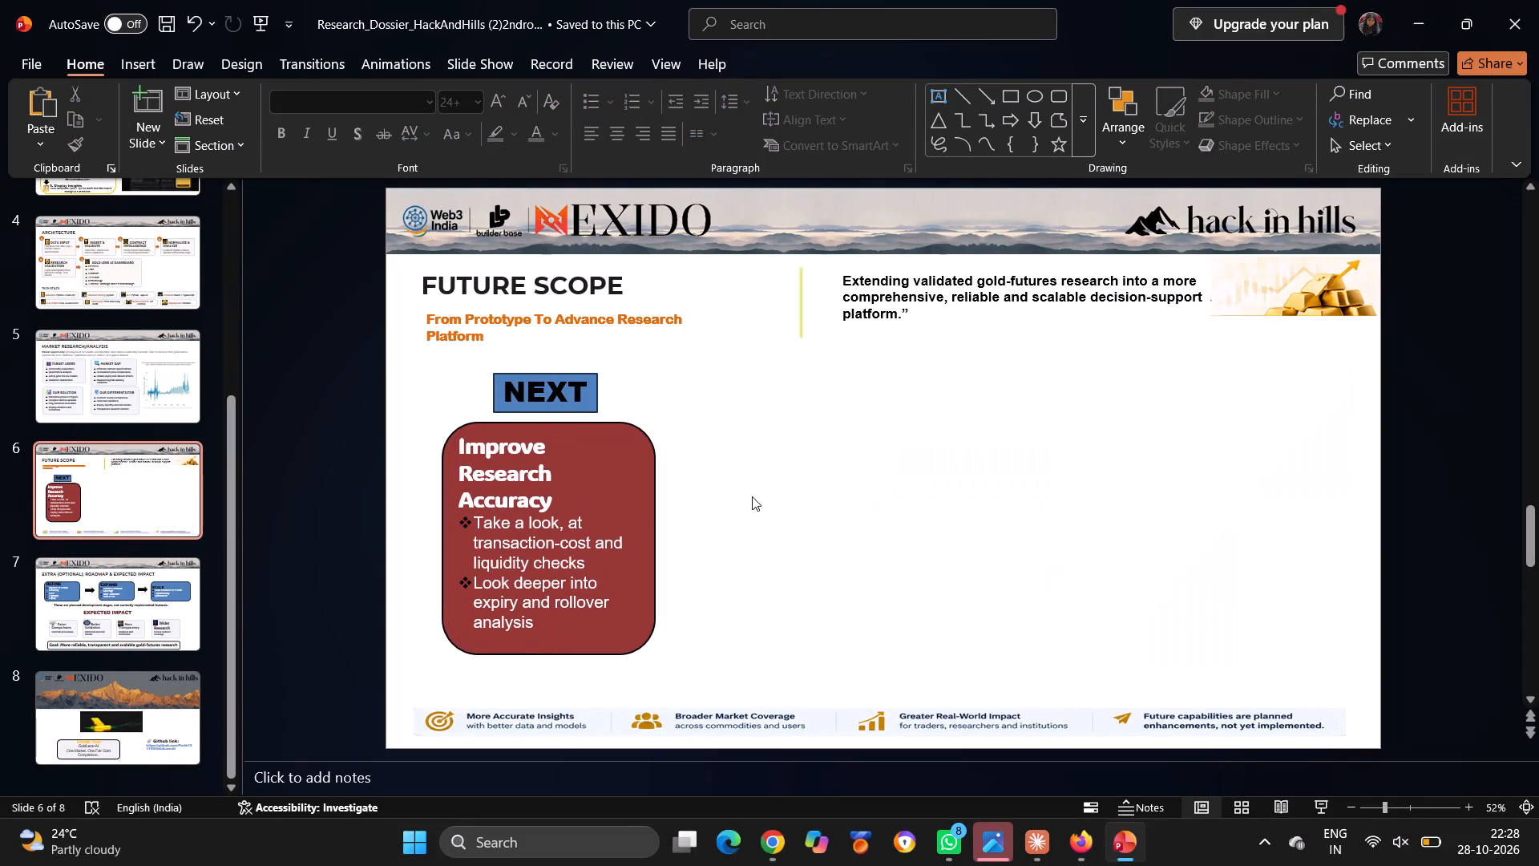
Paste the copied red box and place it to the right of the original, level with it and with a gap between them.
left_click(752, 496)
left_click(748, 518)
key("ctrl+v")
left_click_drag(617, 480, 657, 481)
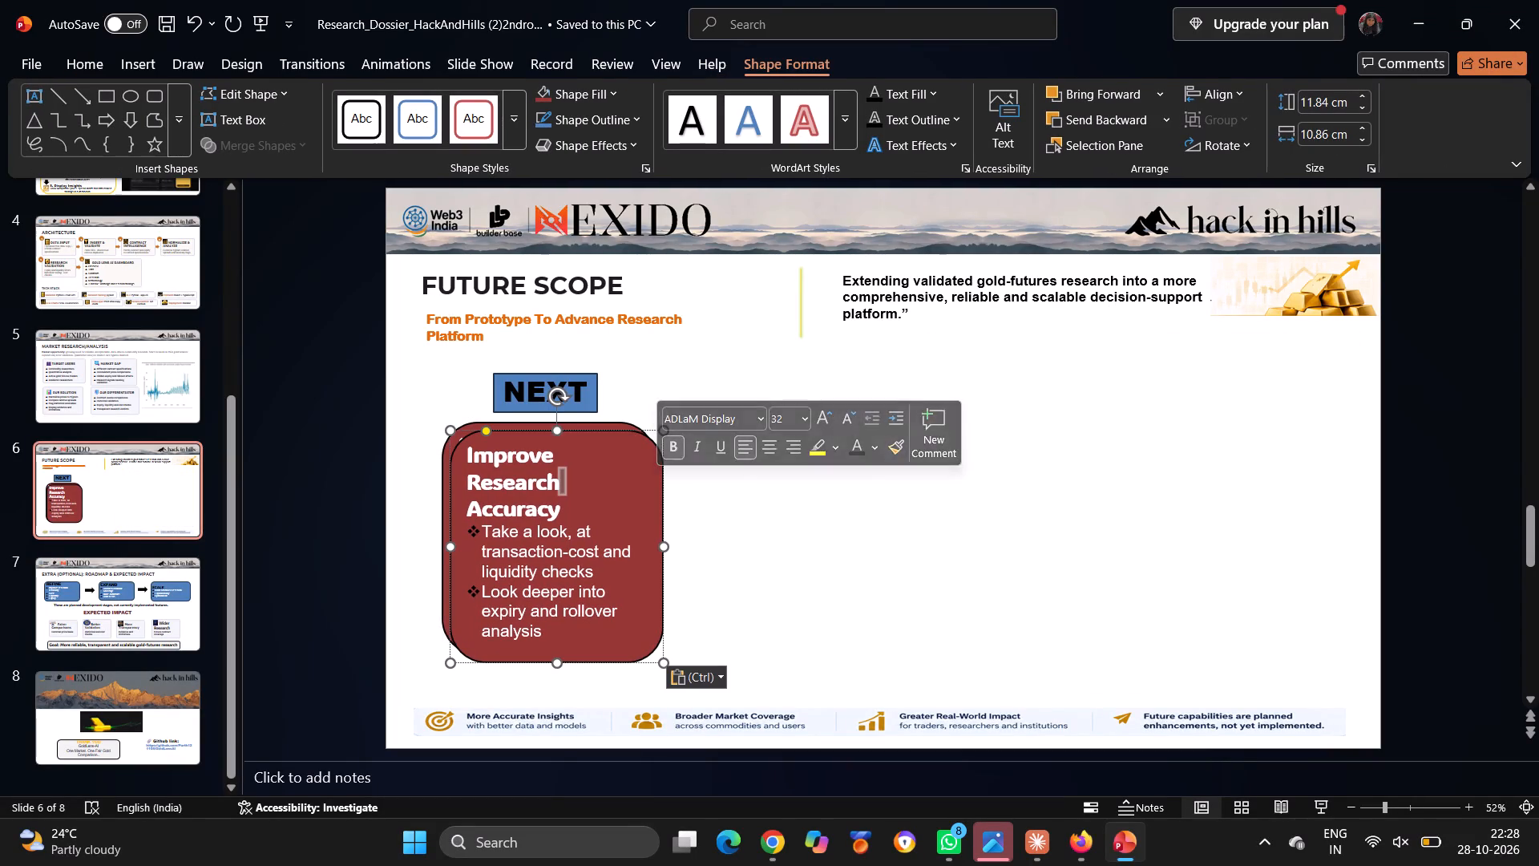
left_click_drag(612, 432, 884, 428)
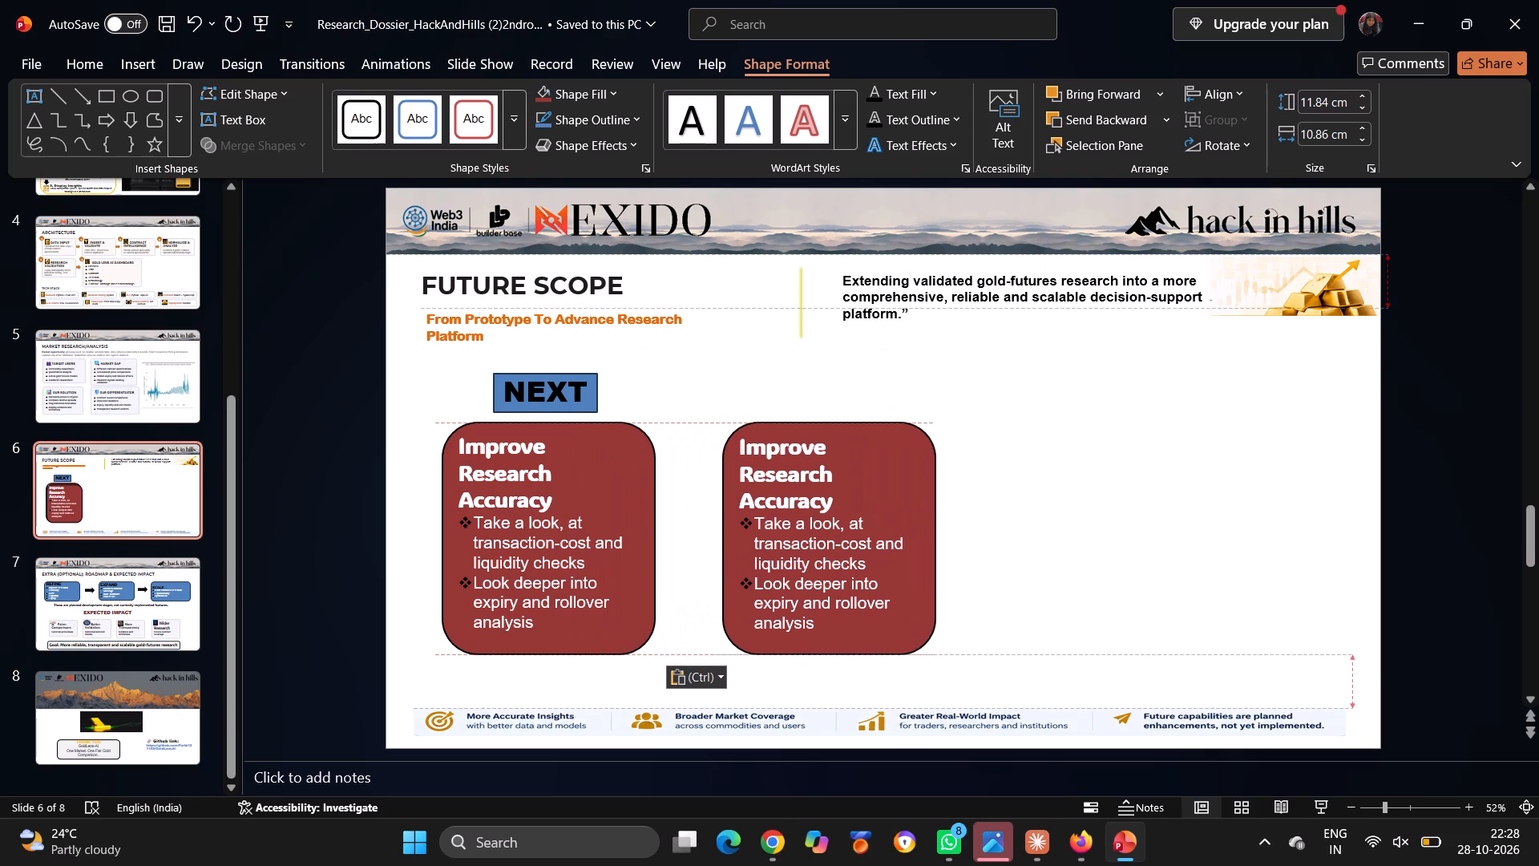
left_click_drag(884, 428, 899, 427)
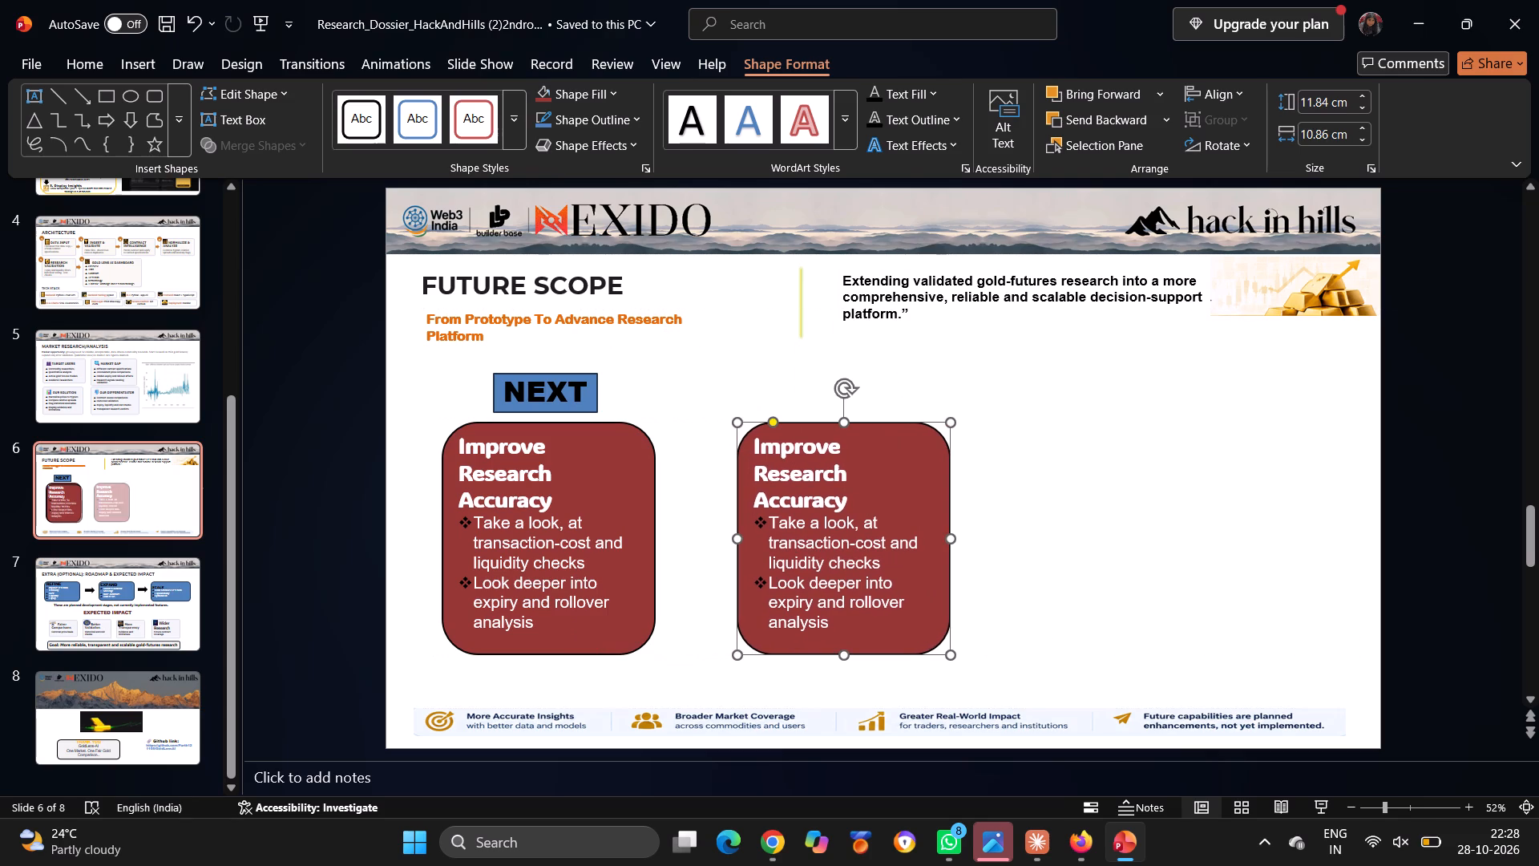
Clear the heading and both bullet points from the duplicated red box.
left_click(810, 486)
left_click_drag(755, 444, 875, 615)
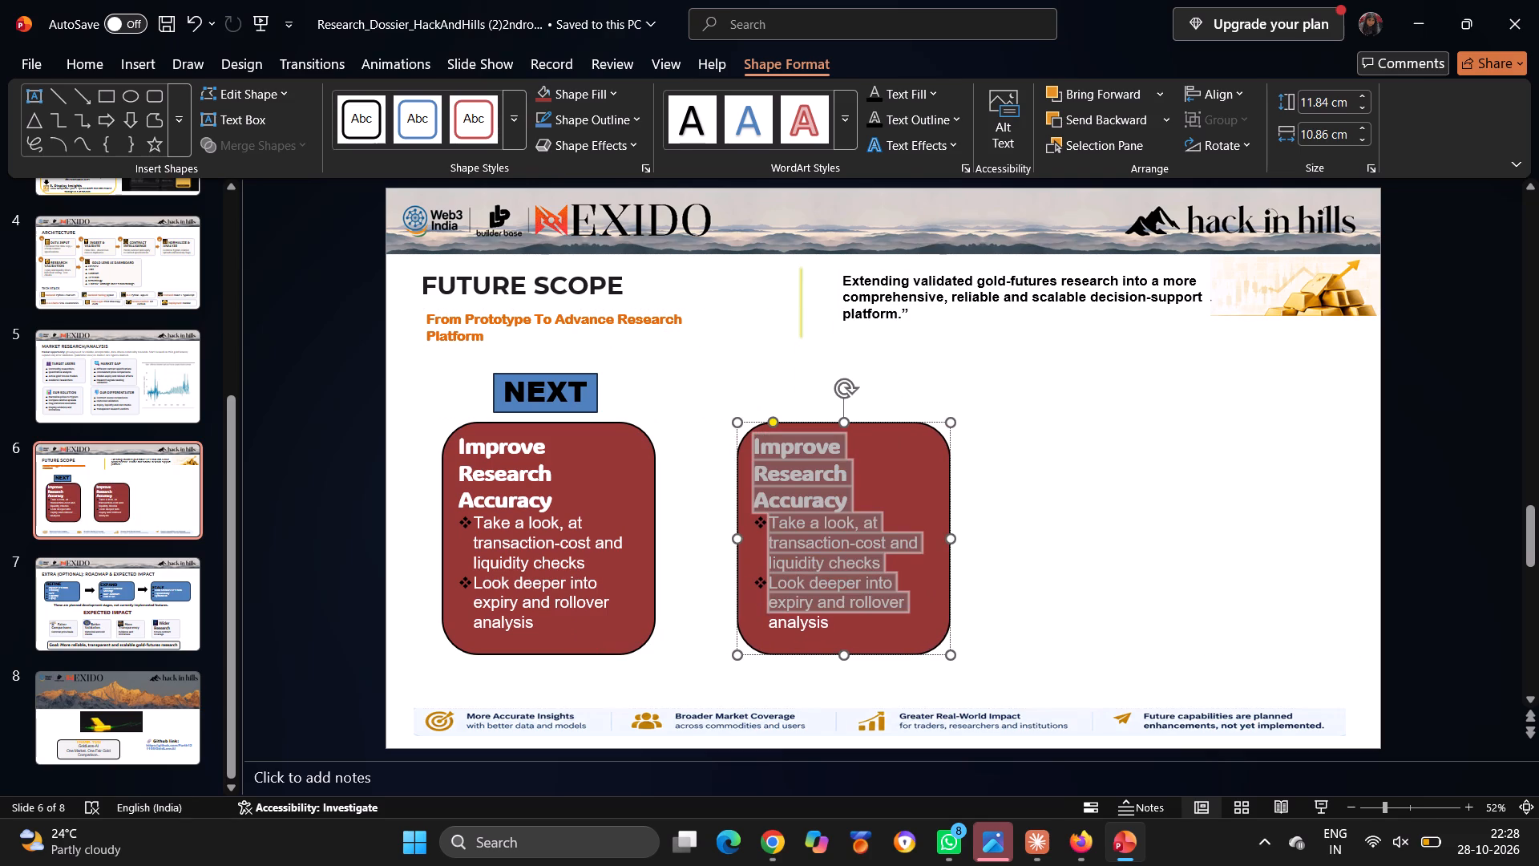
left_click_drag(875, 615, 890, 641)
key("BackSpace")
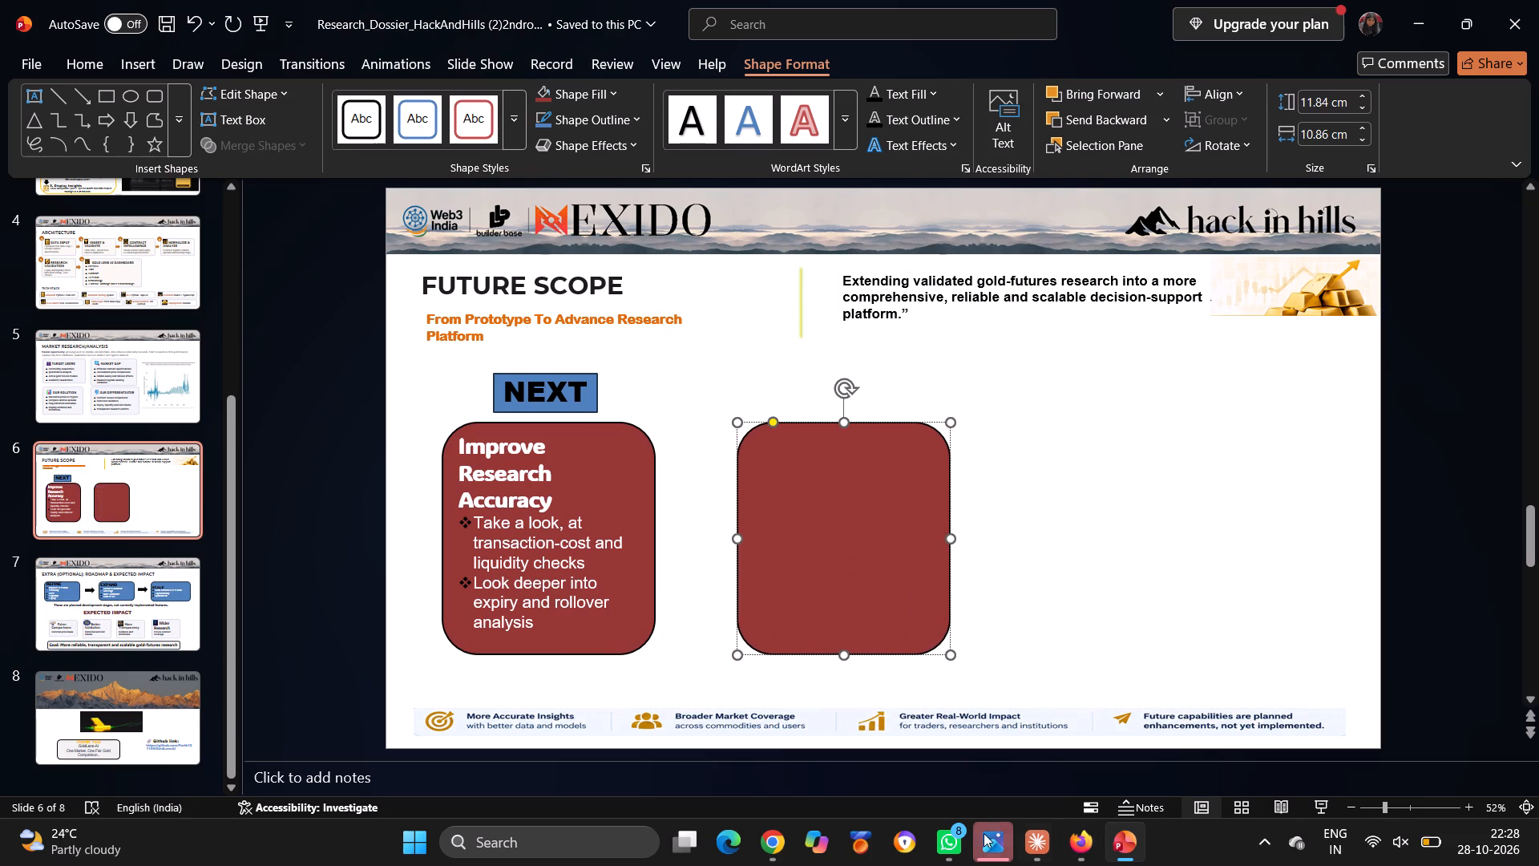
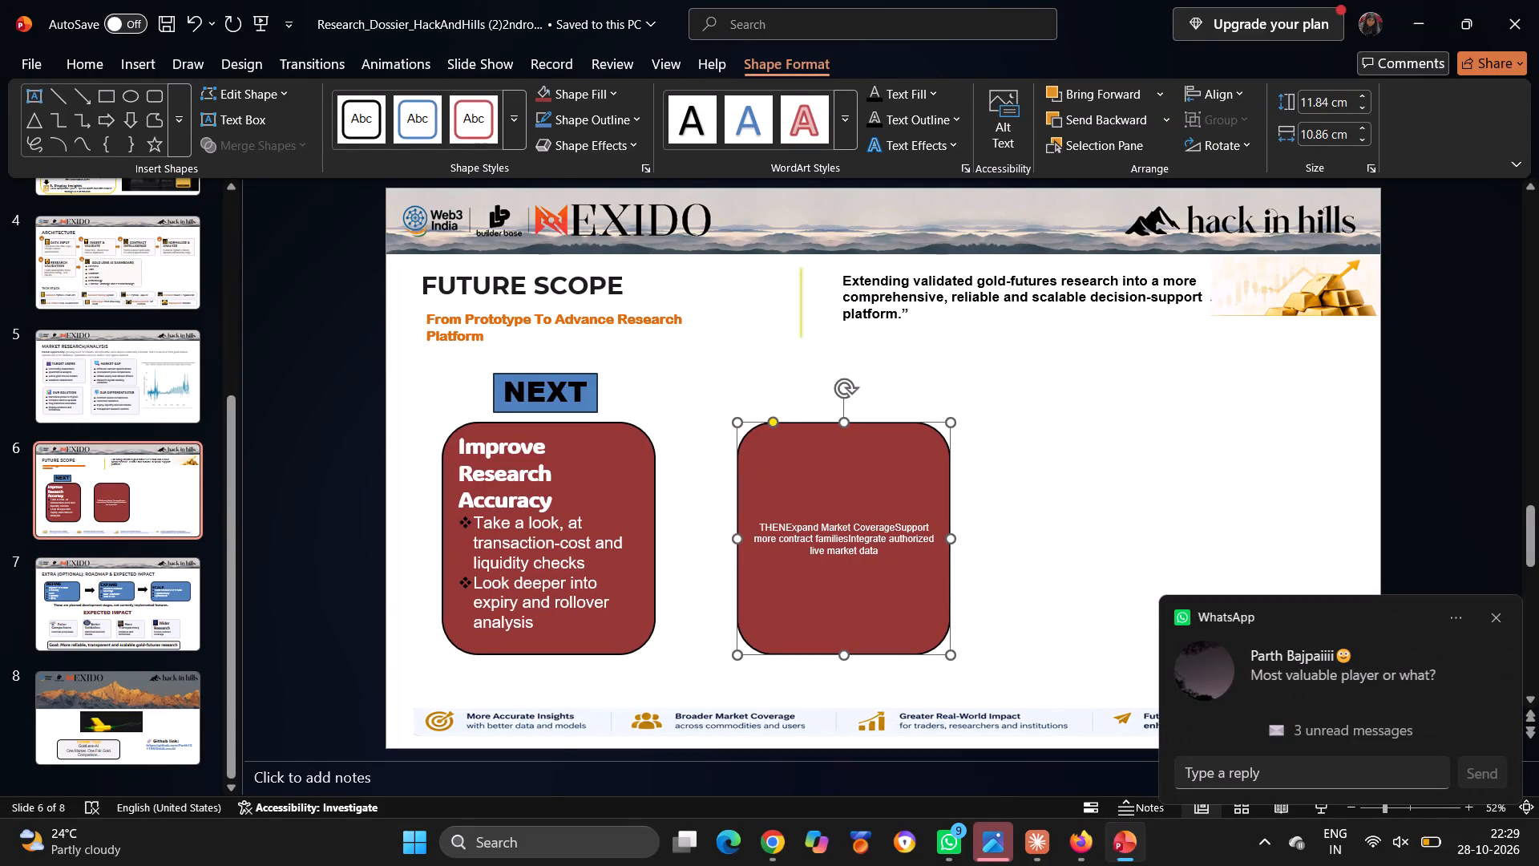
Delete the word "THEN" from the start of the text in the second red box.
left_click_drag(790, 528, 757, 532)
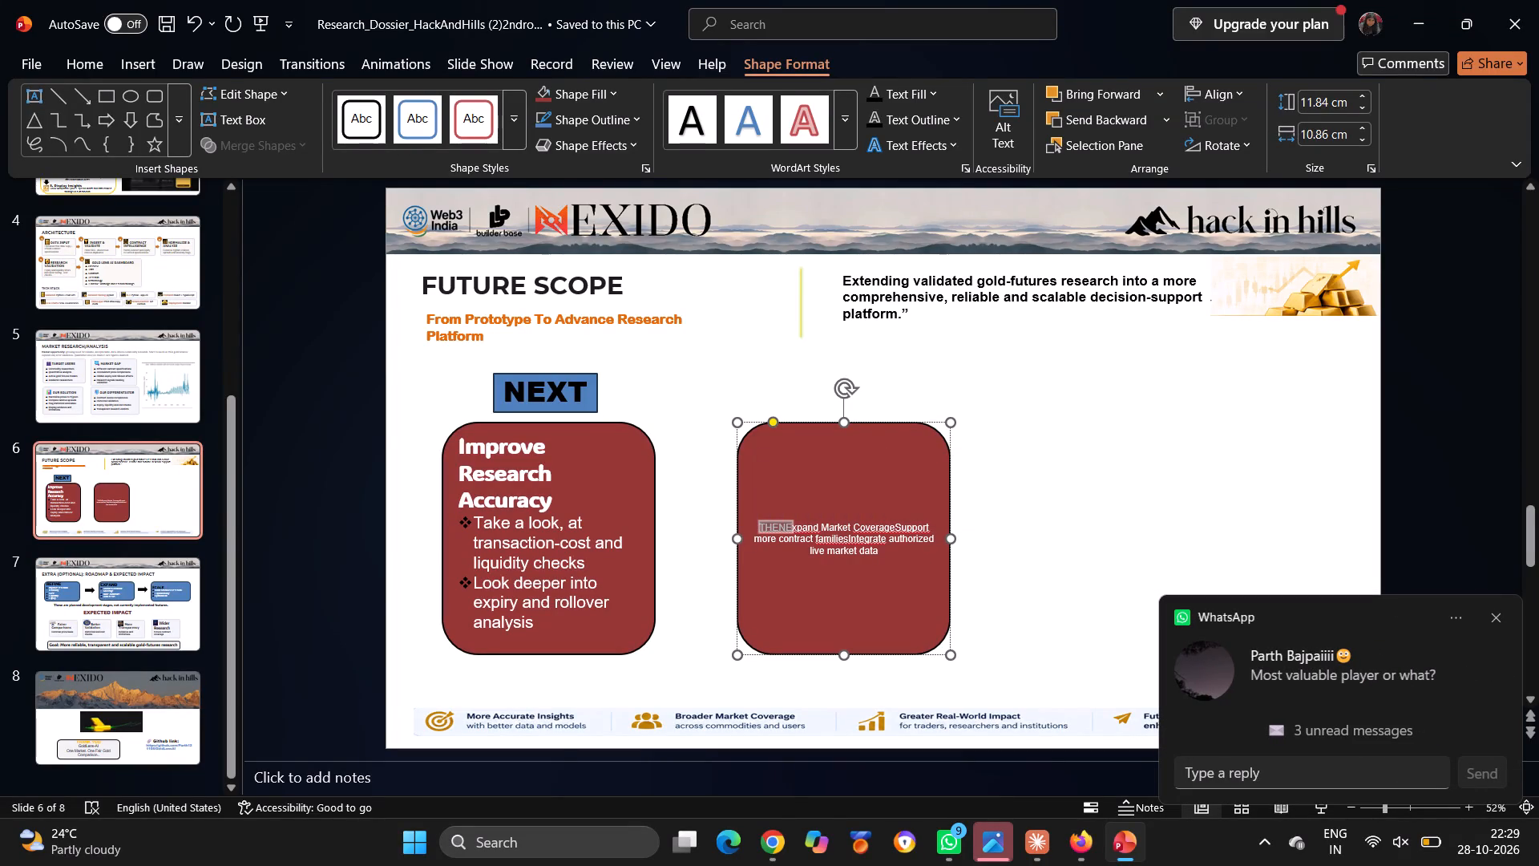
left_click(813, 487)
left_click(791, 525)
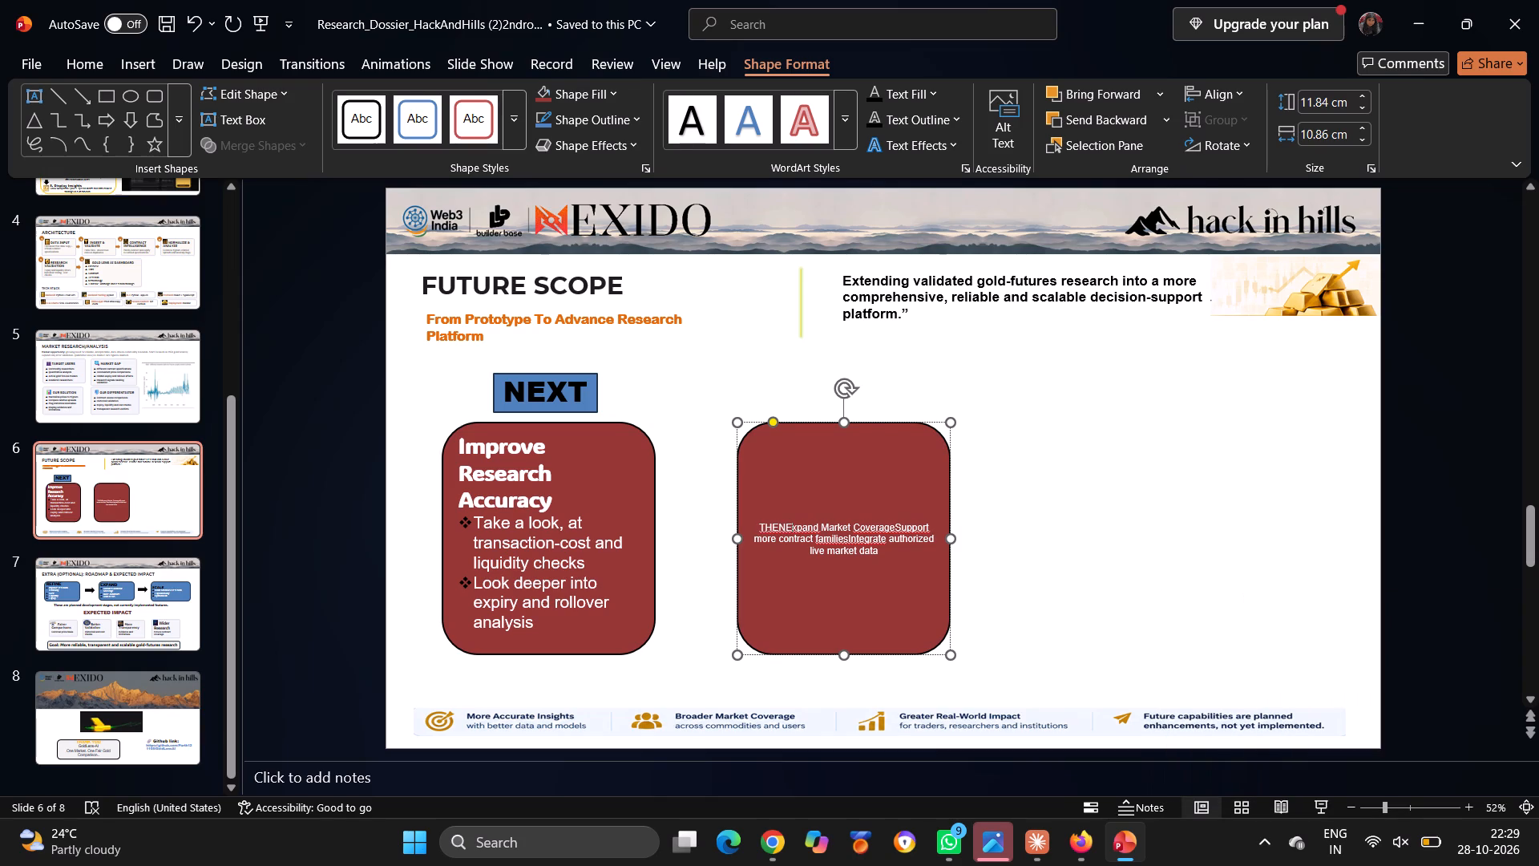
key("Left")
key("BackSpace")
key("BackSpace")
key("BackSpace")
key("BackSpace")
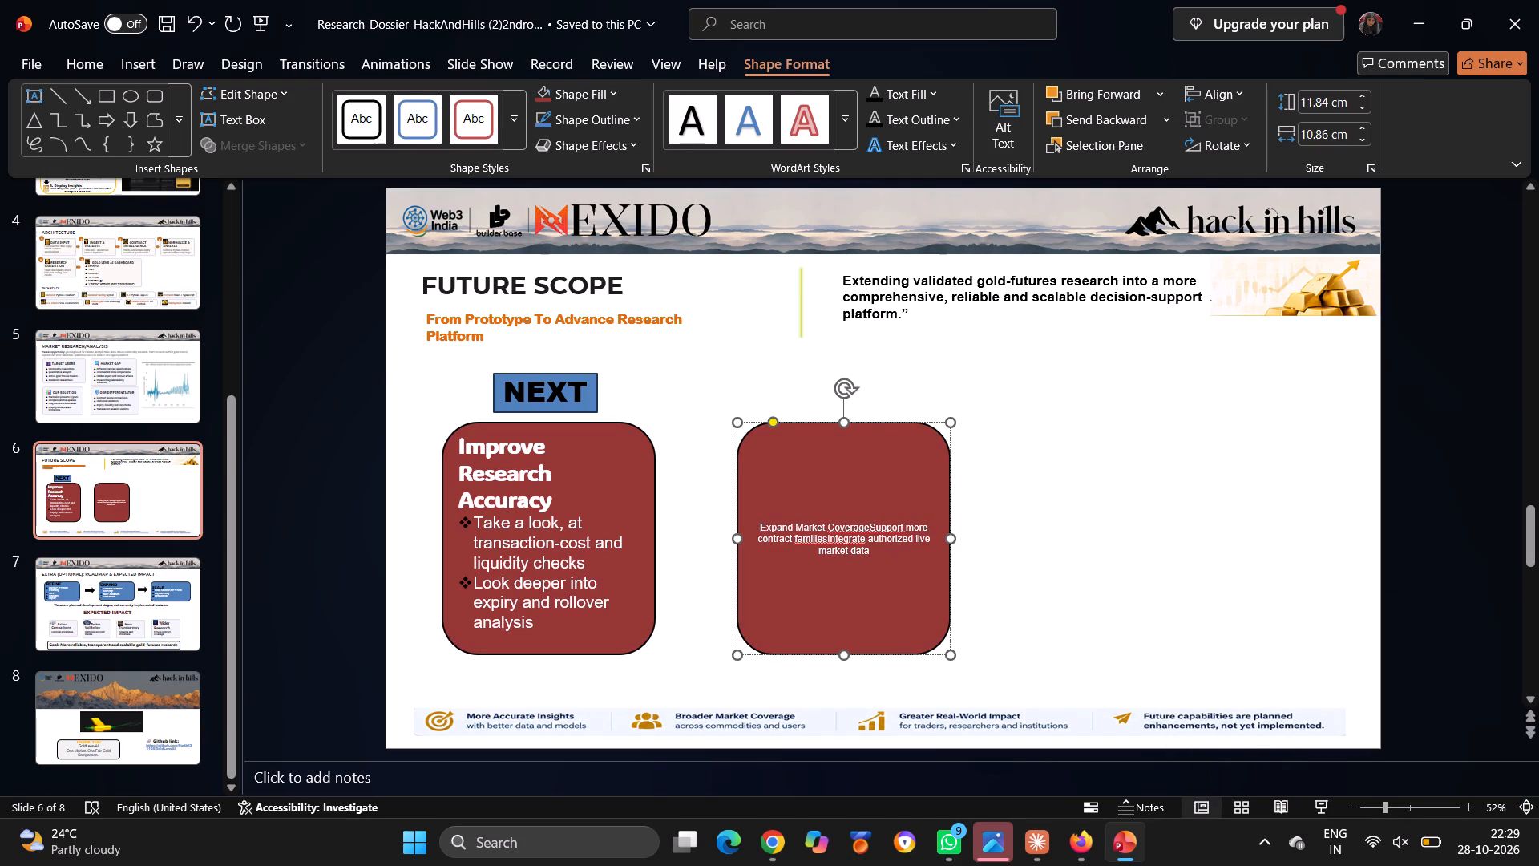
Break the second red box's text onto a new line after "Expand Market".
left_click(794, 527)
left_click(827, 524)
key("Return")
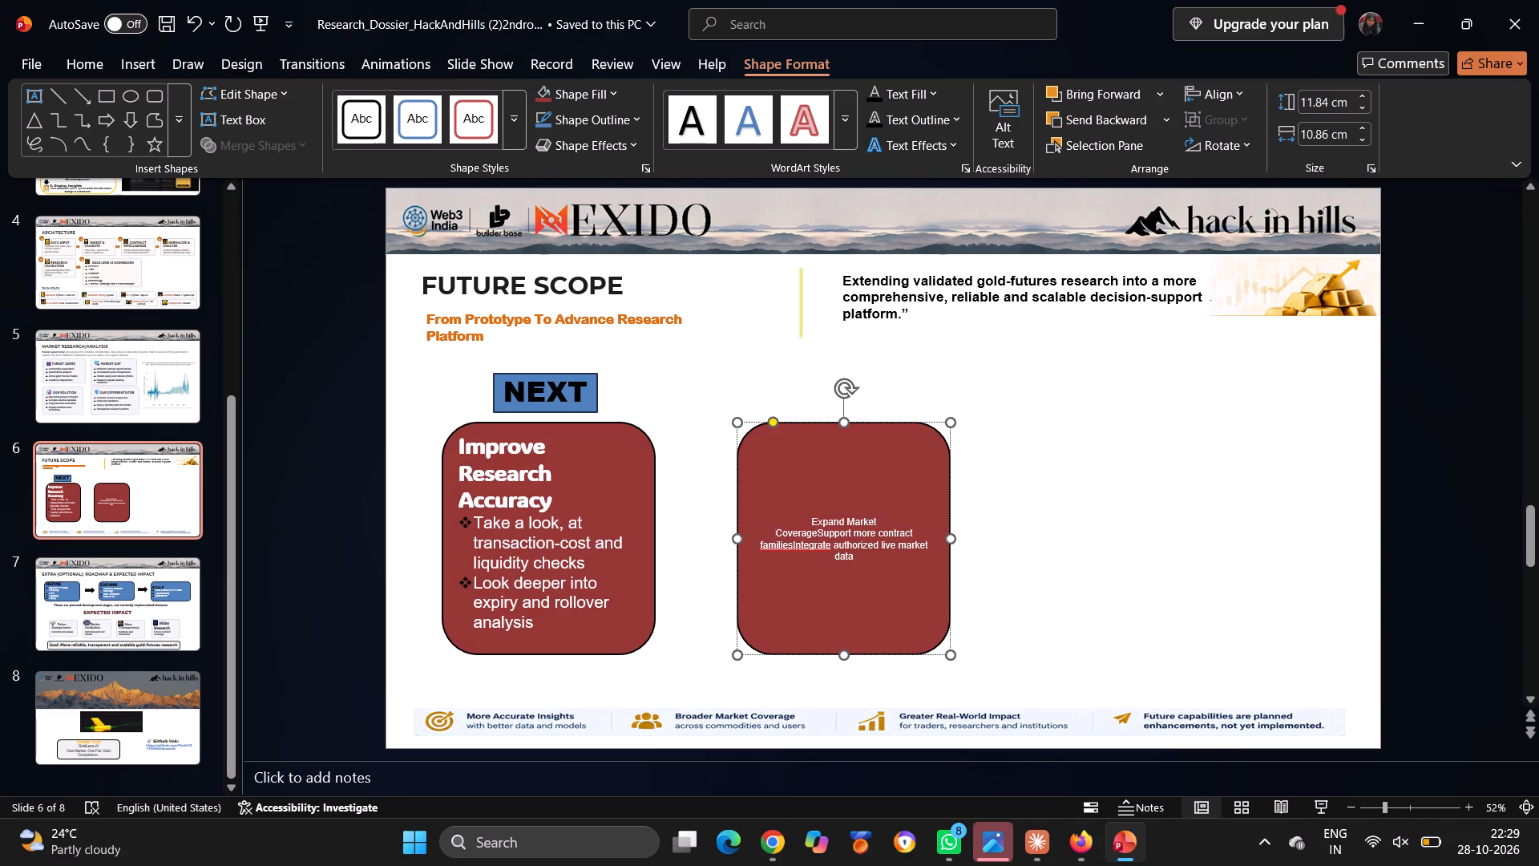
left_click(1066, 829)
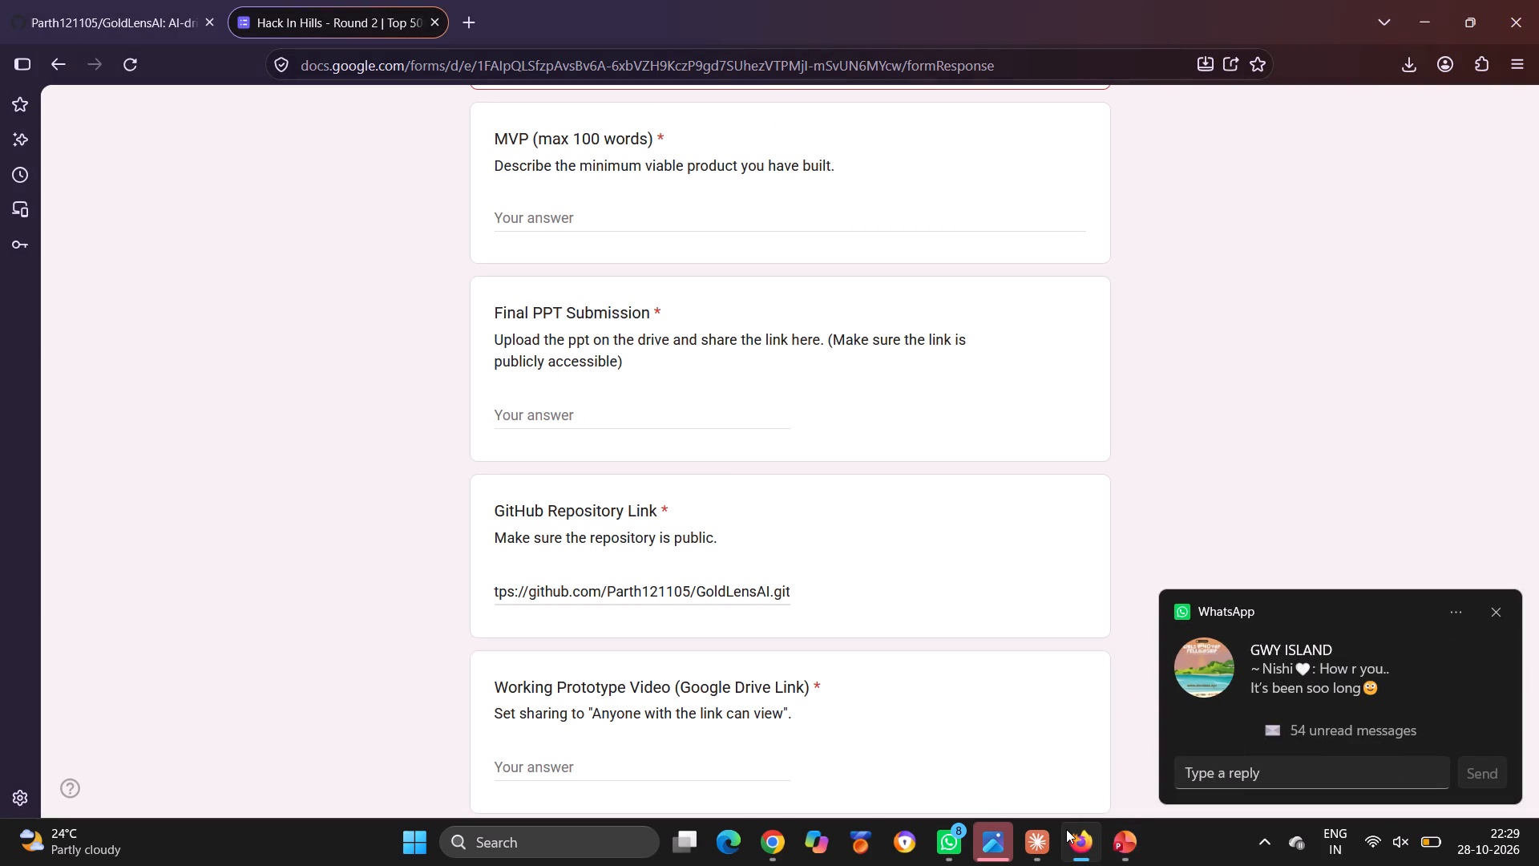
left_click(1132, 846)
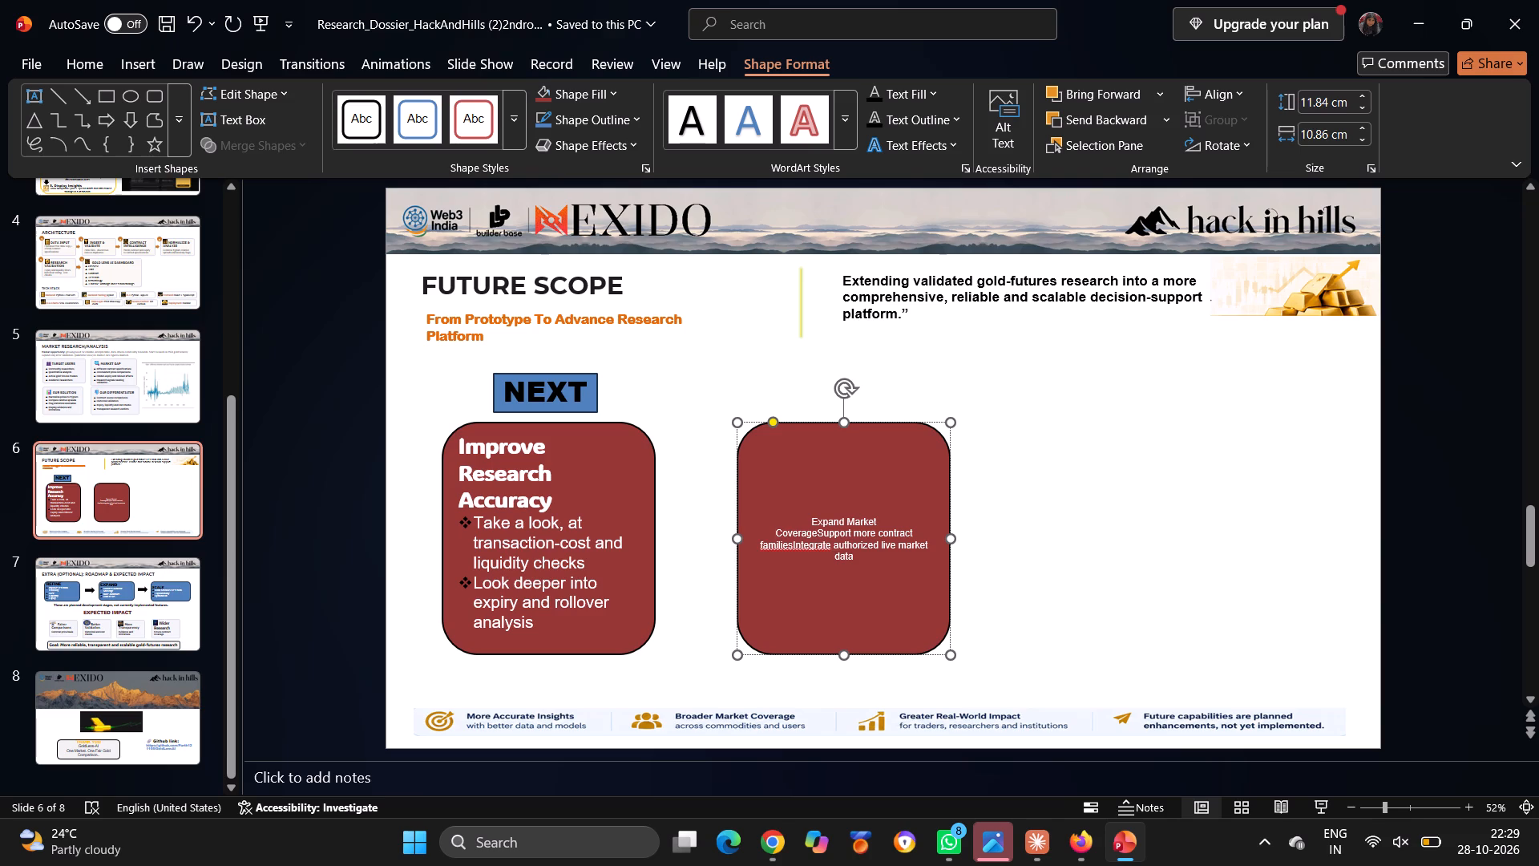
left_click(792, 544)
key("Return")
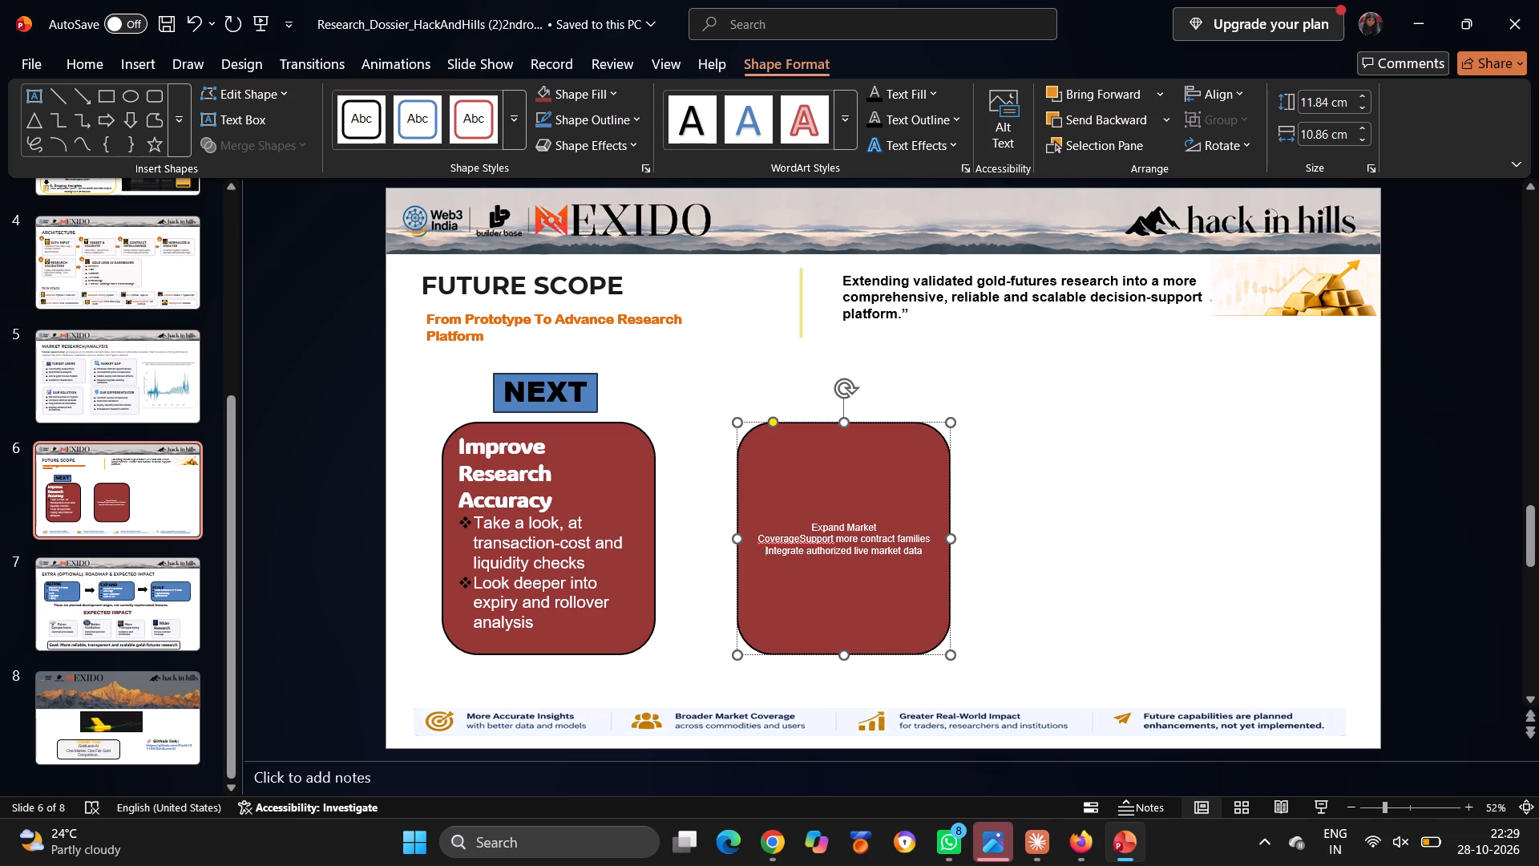
Replace the second dark red box's text with the humanized "Expand Market Coverage" heading and its two lines from the ZeroGPT page in Chrome.
left_click_drag(803, 528, 883, 569)
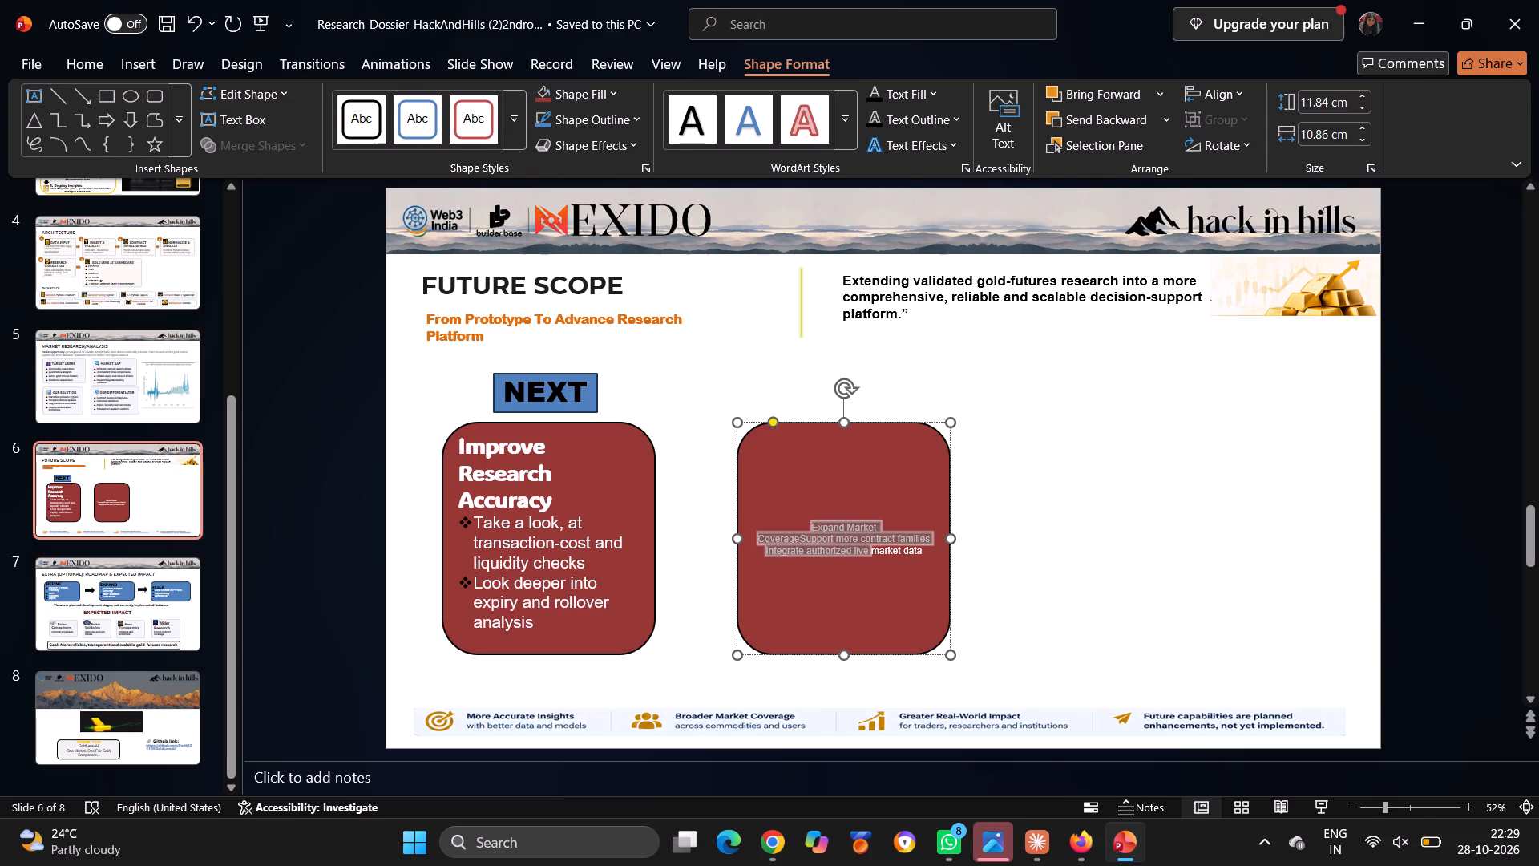
left_click_drag(883, 569, 922, 565)
key("BackSpace")
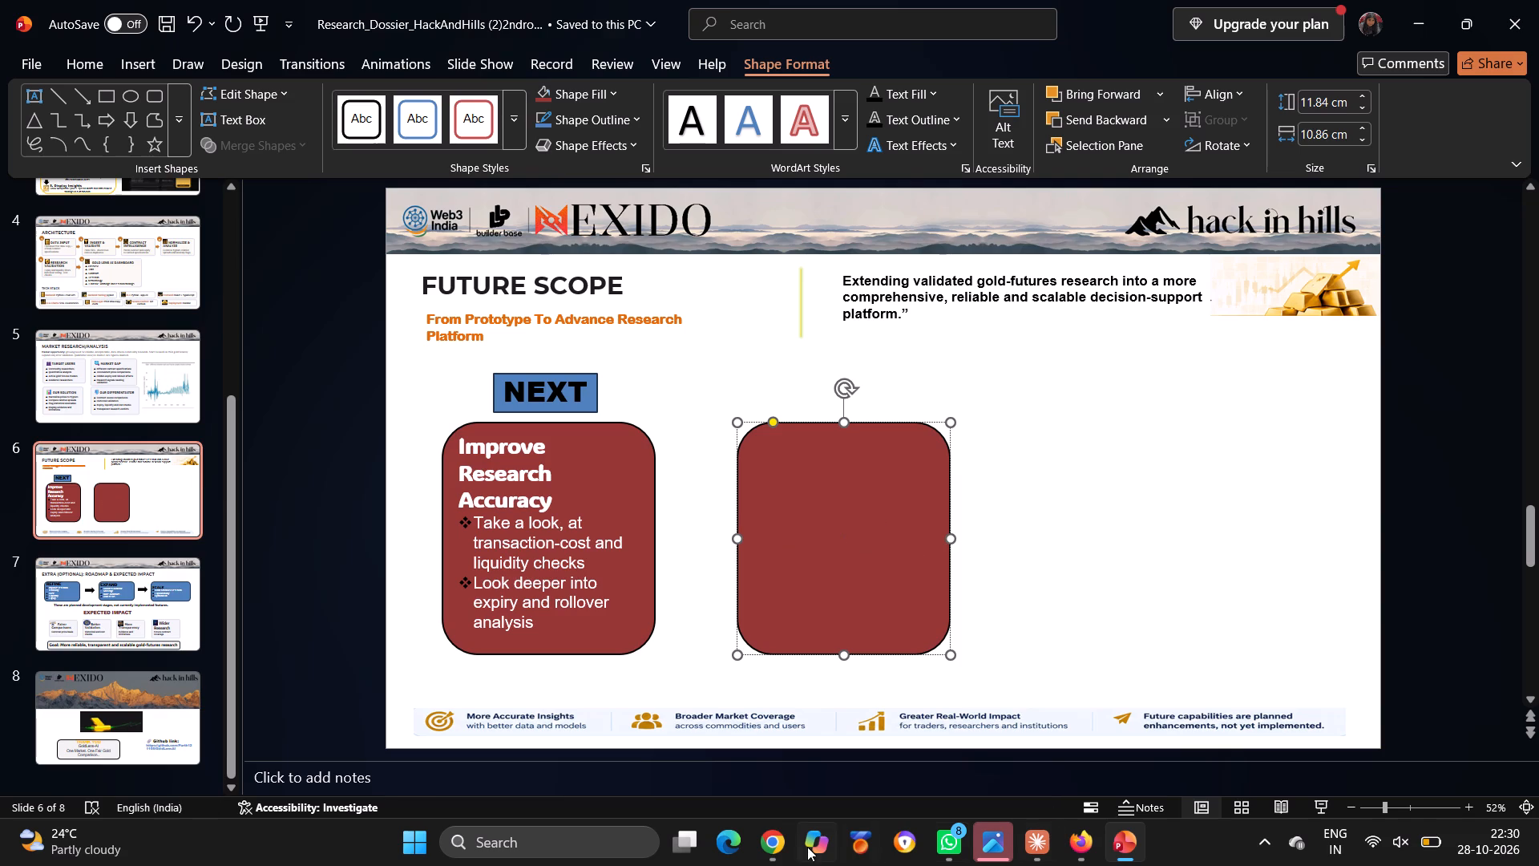
left_click(762, 856)
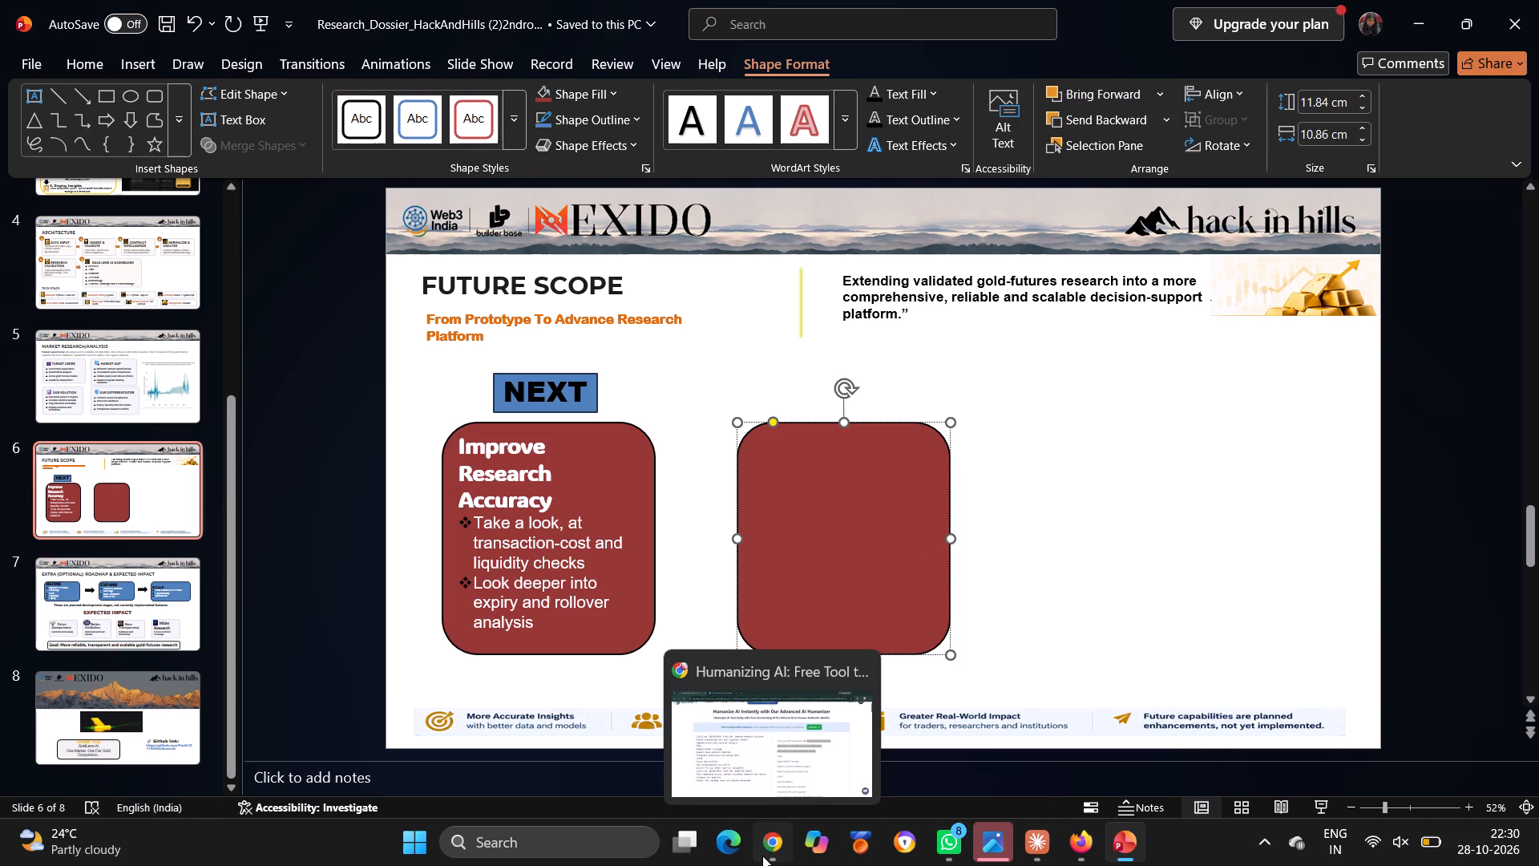
left_click(963, 586)
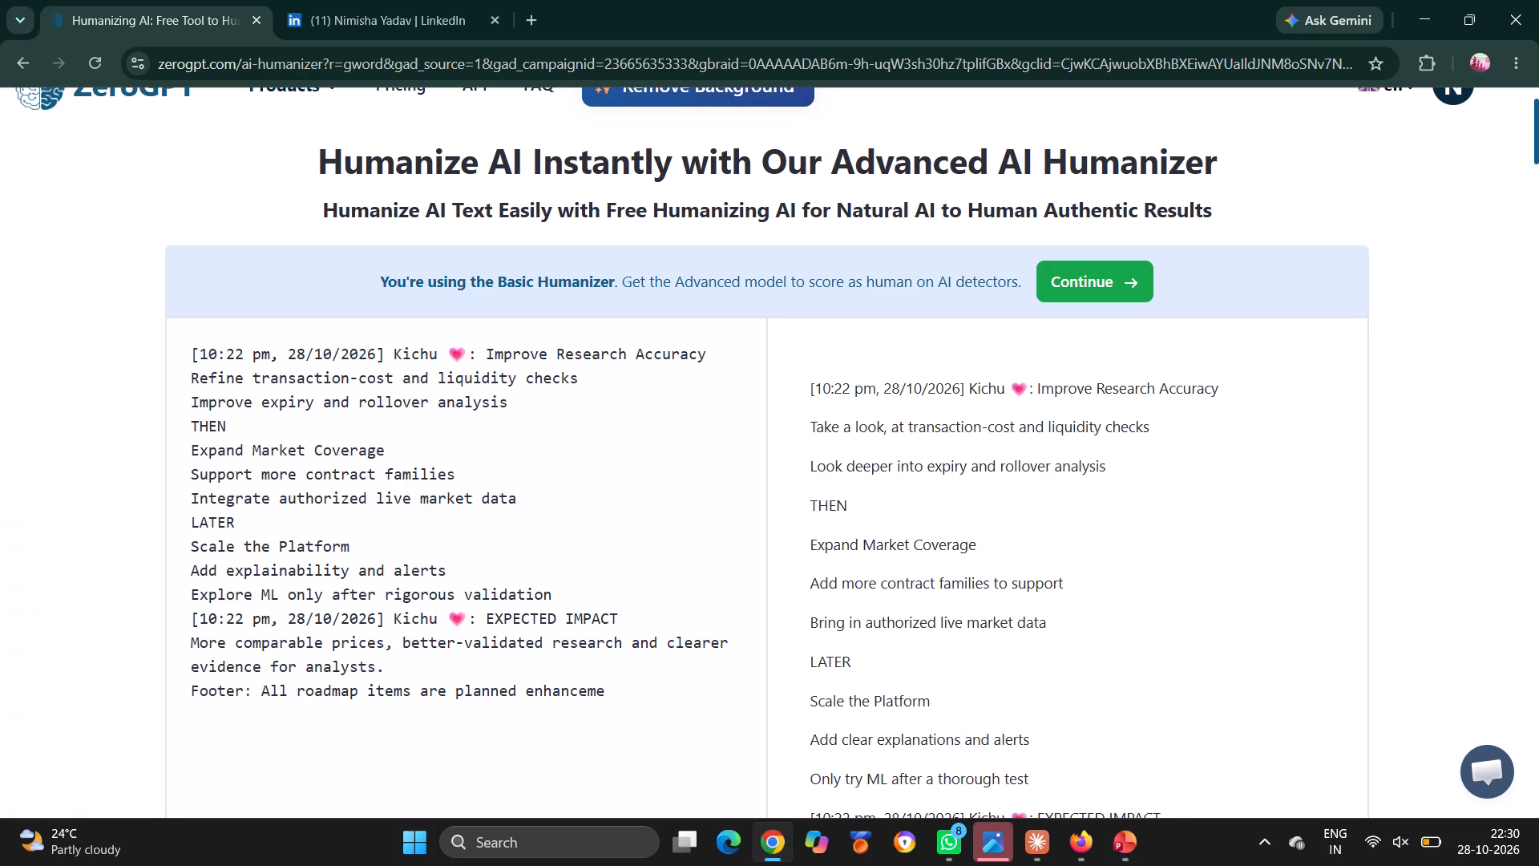
left_click_drag(812, 544, 1055, 611)
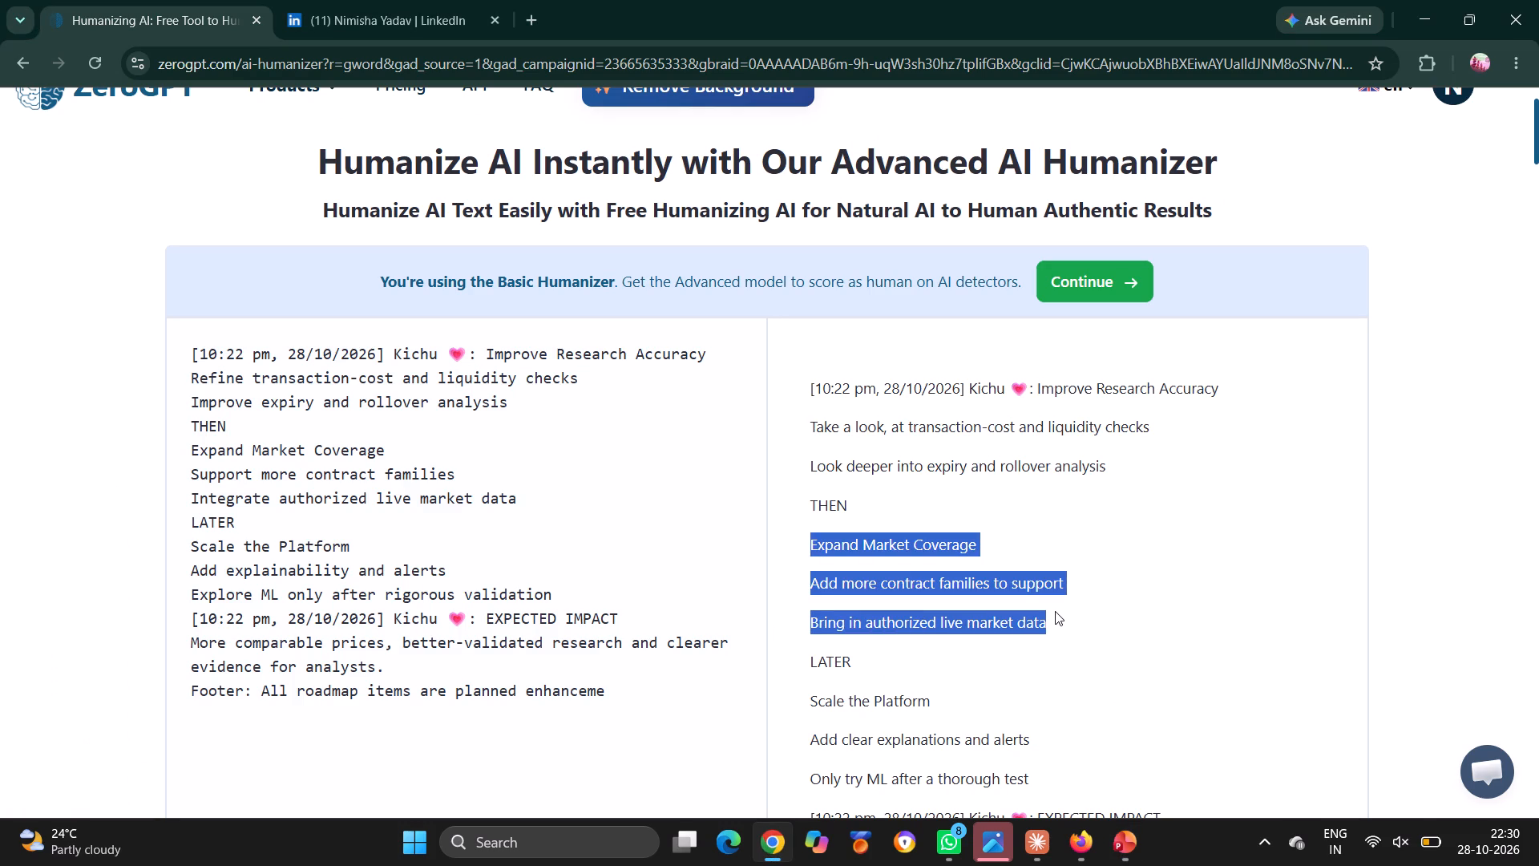
key("ctrl+c")
left_click(1135, 835)
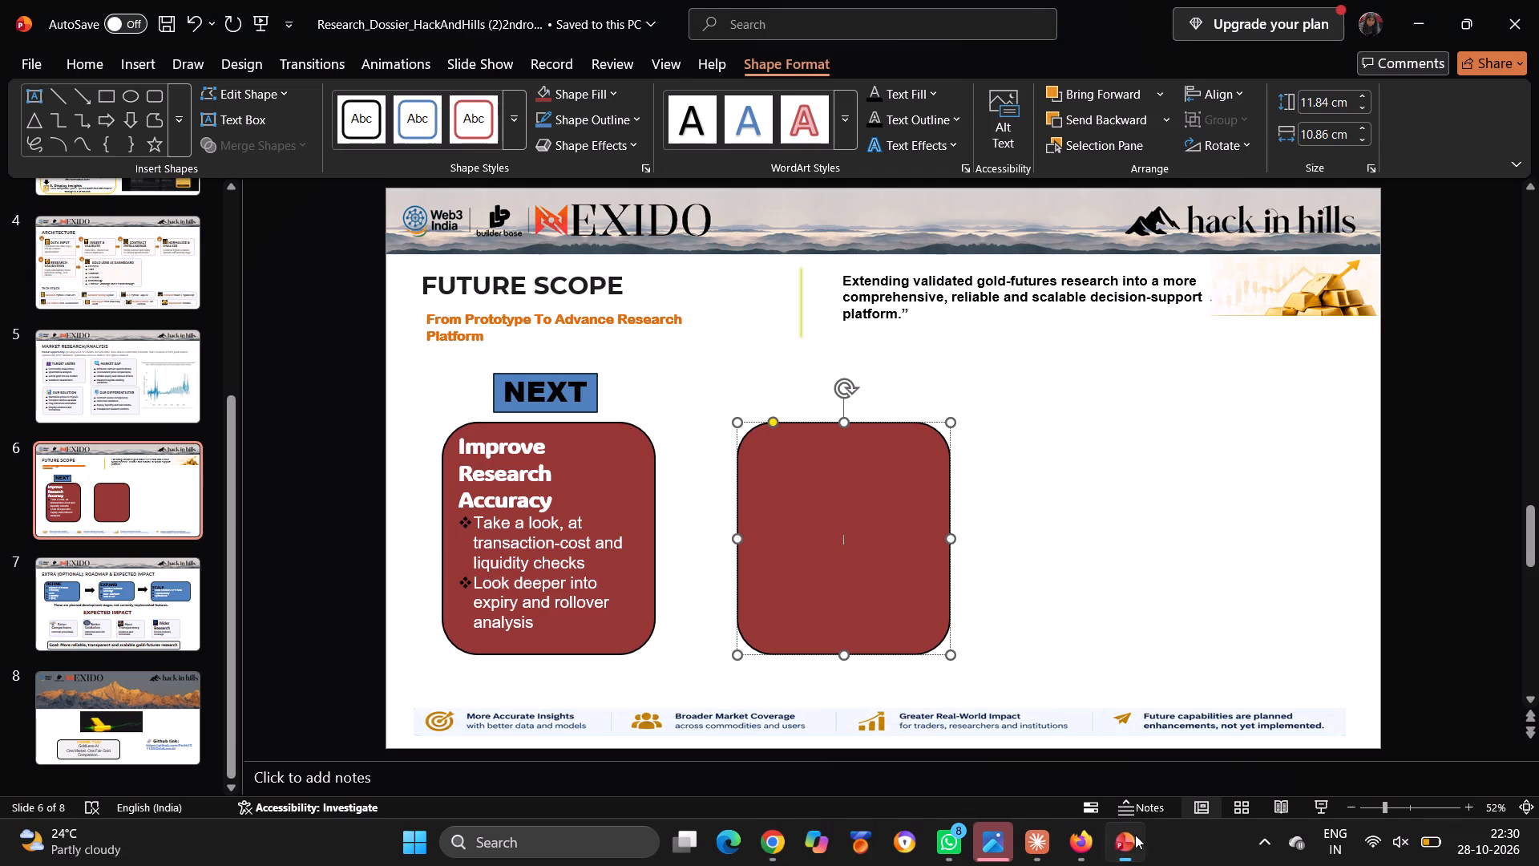
left_click(848, 532)
key("ctrl+v")
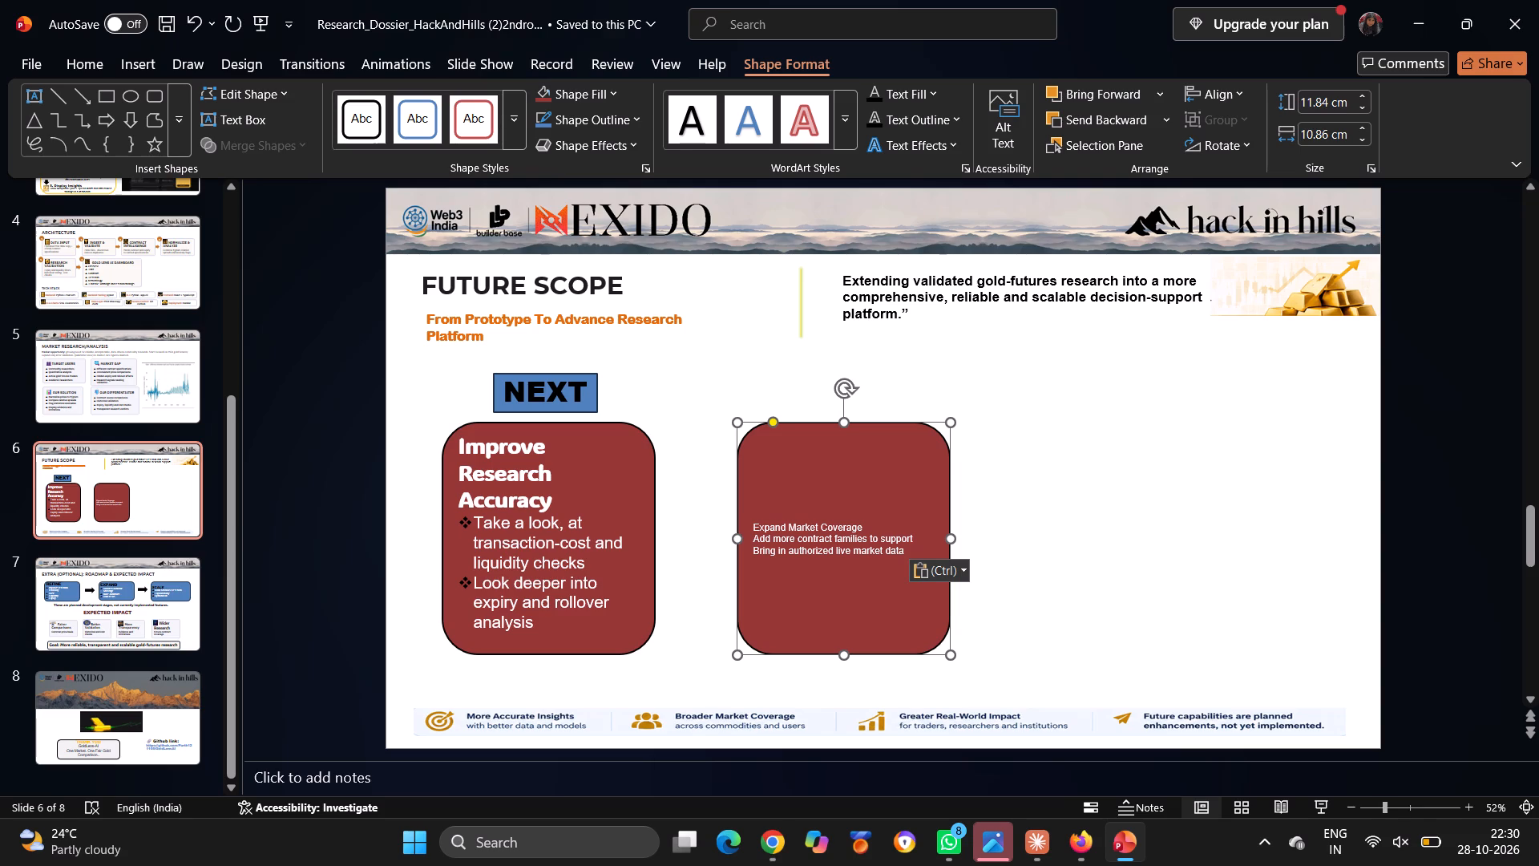
Format the "Expand Market Coverage" heading in the second red box as bold Arial Black at size 32.
left_click(556, 500)
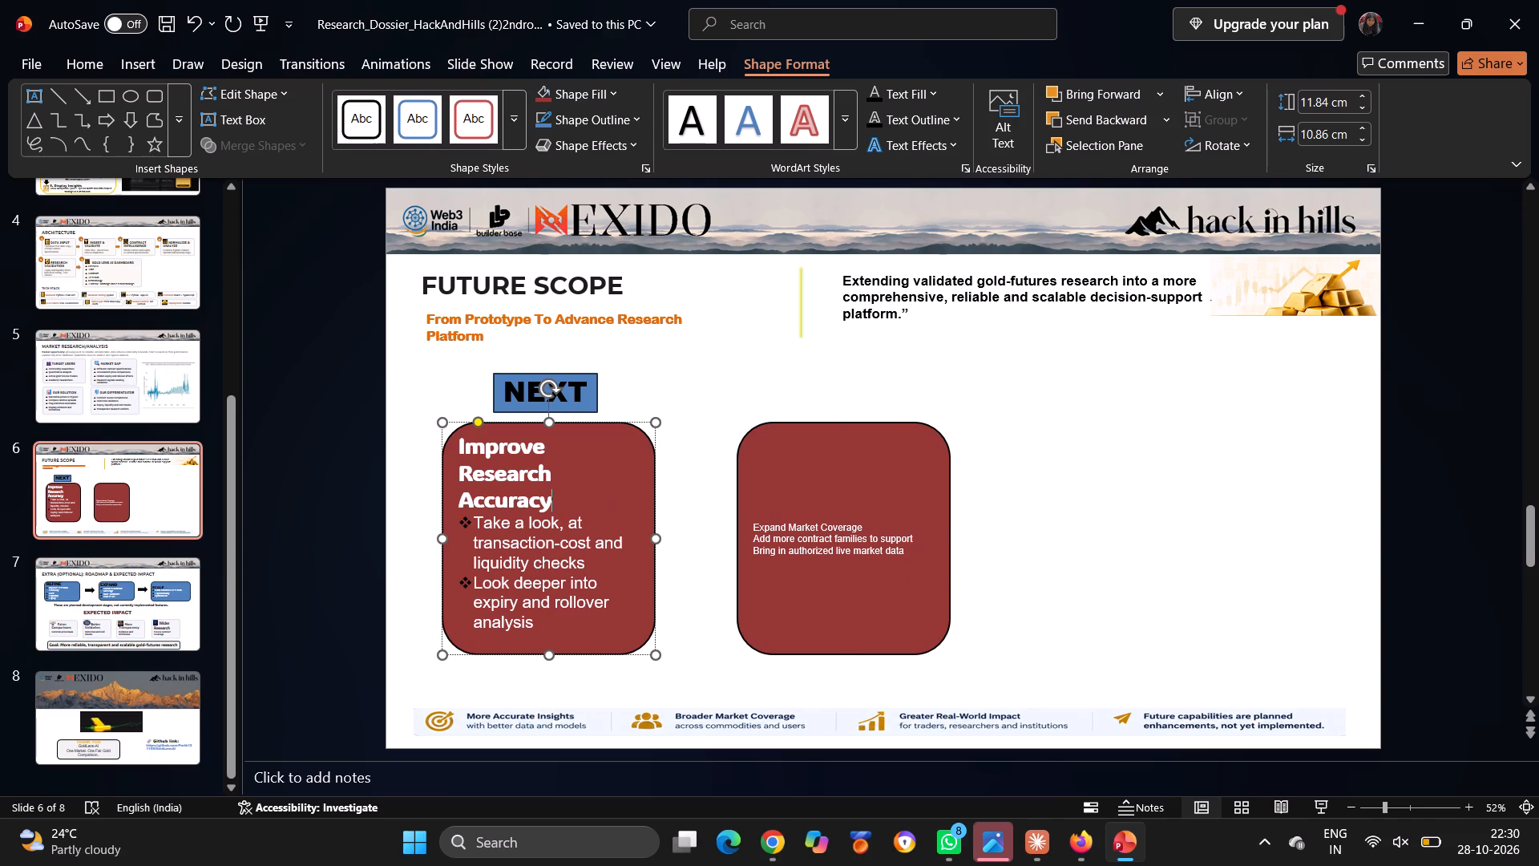
left_click(61, 61)
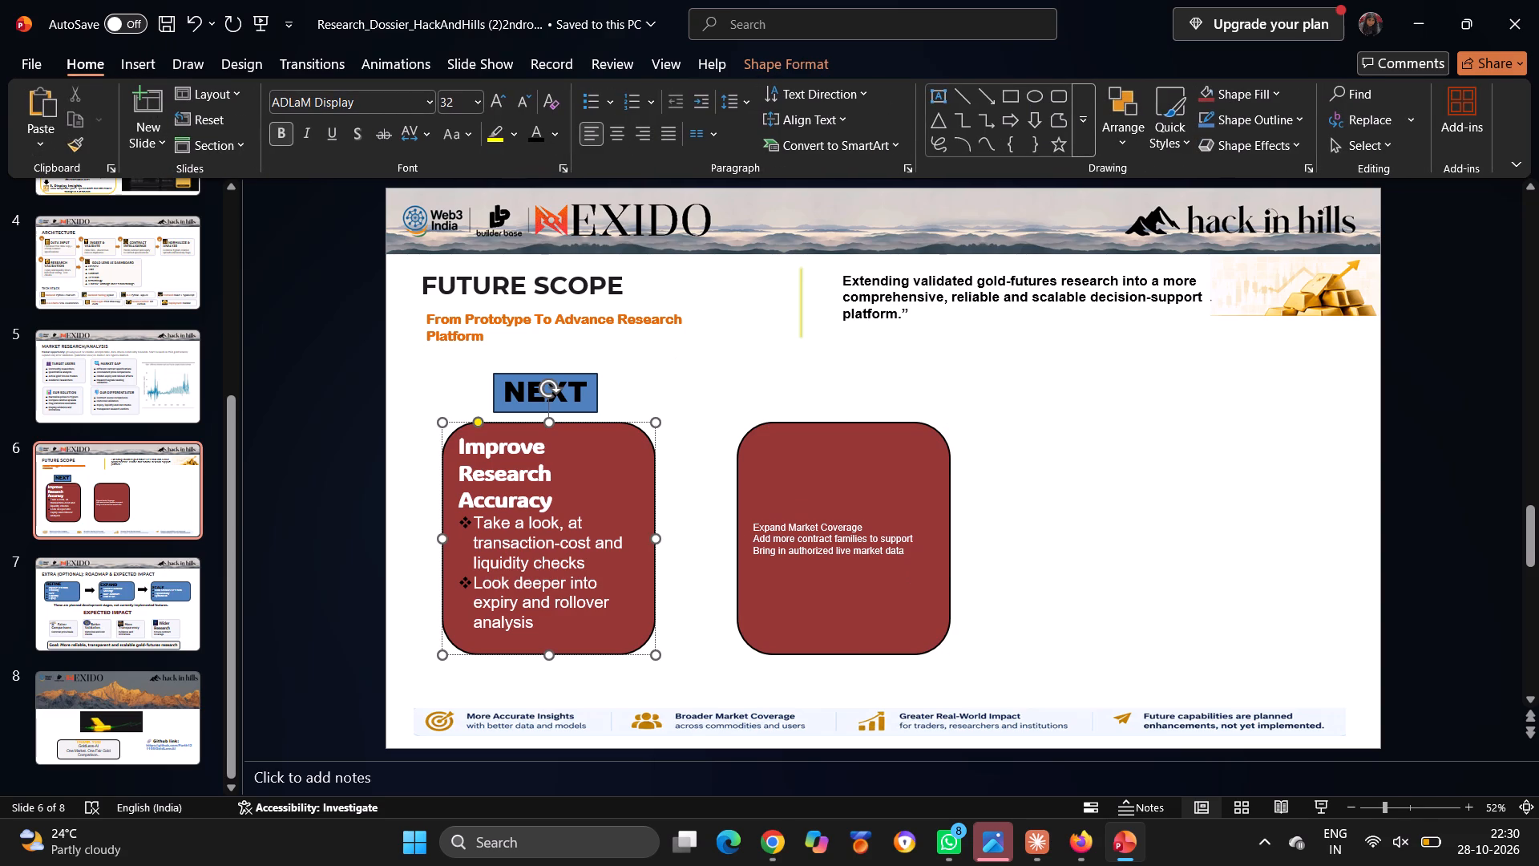
left_click_drag(753, 528, 887, 515)
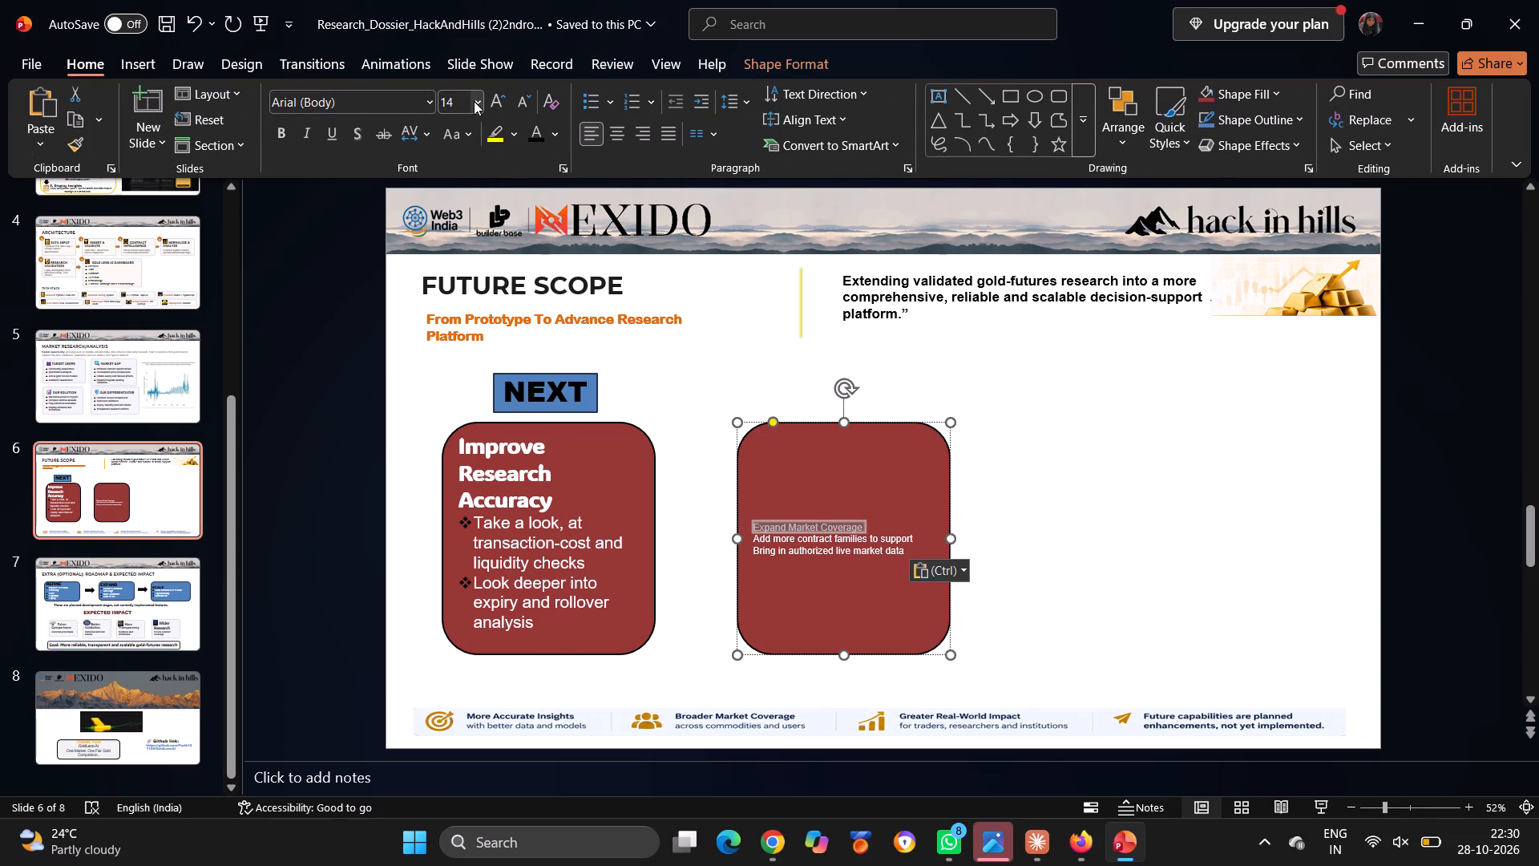
left_click(475, 101)
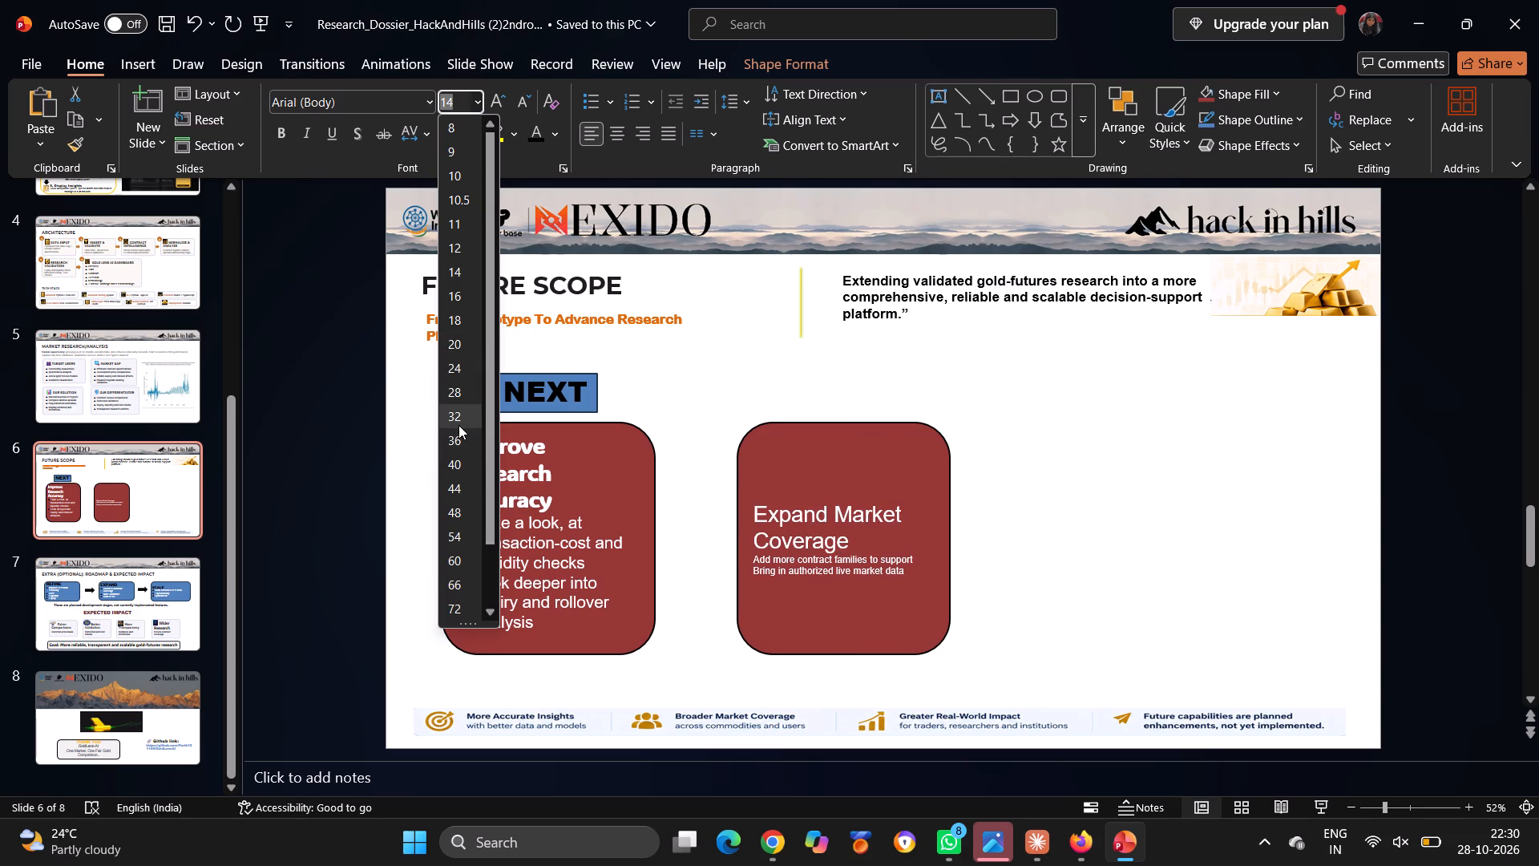
left_click(458, 425)
left_click(281, 135)
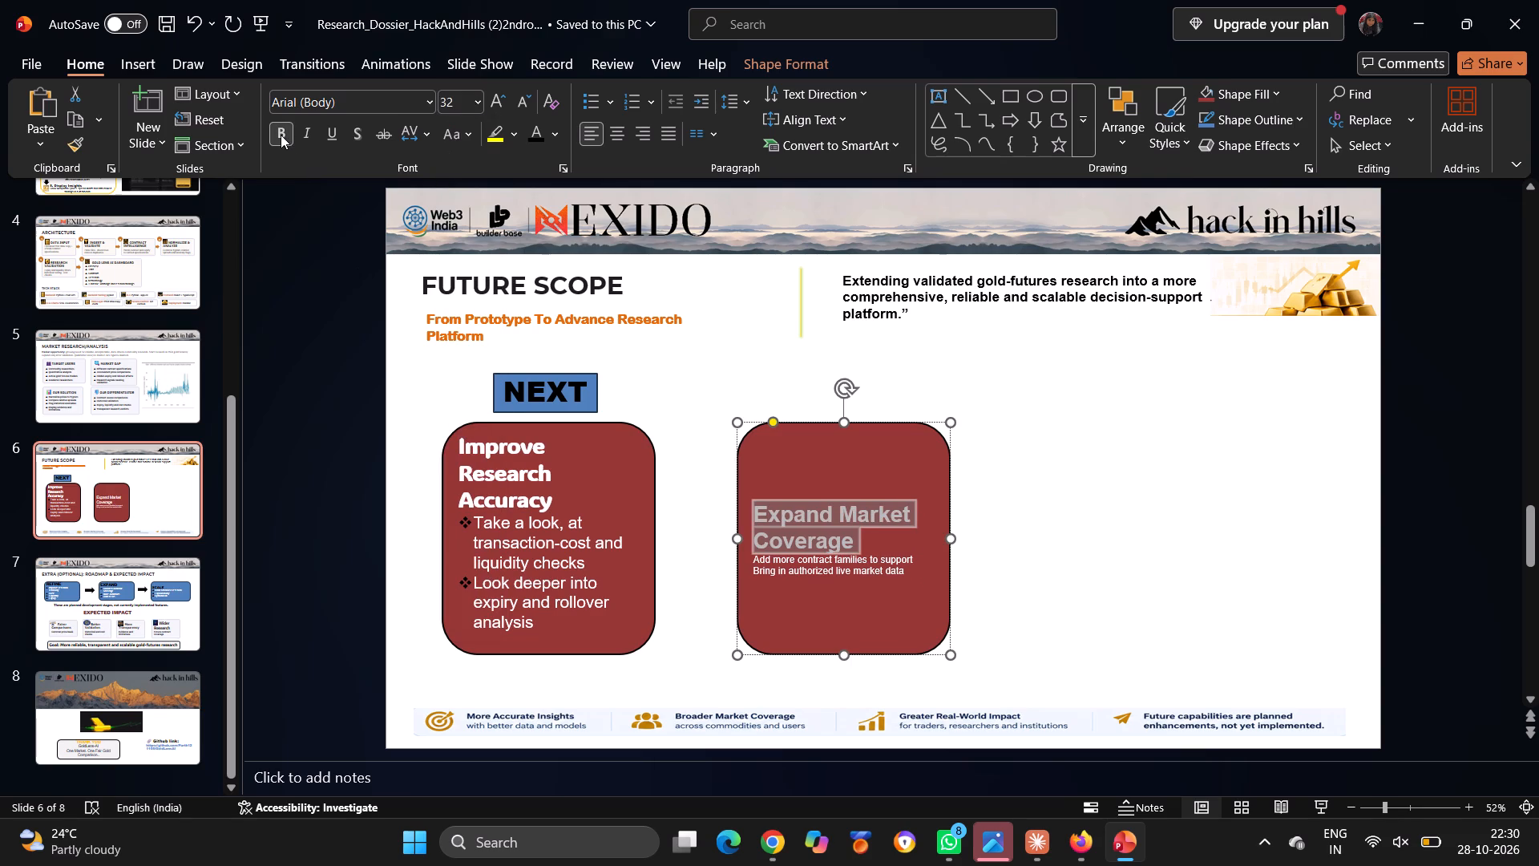
left_click(430, 107)
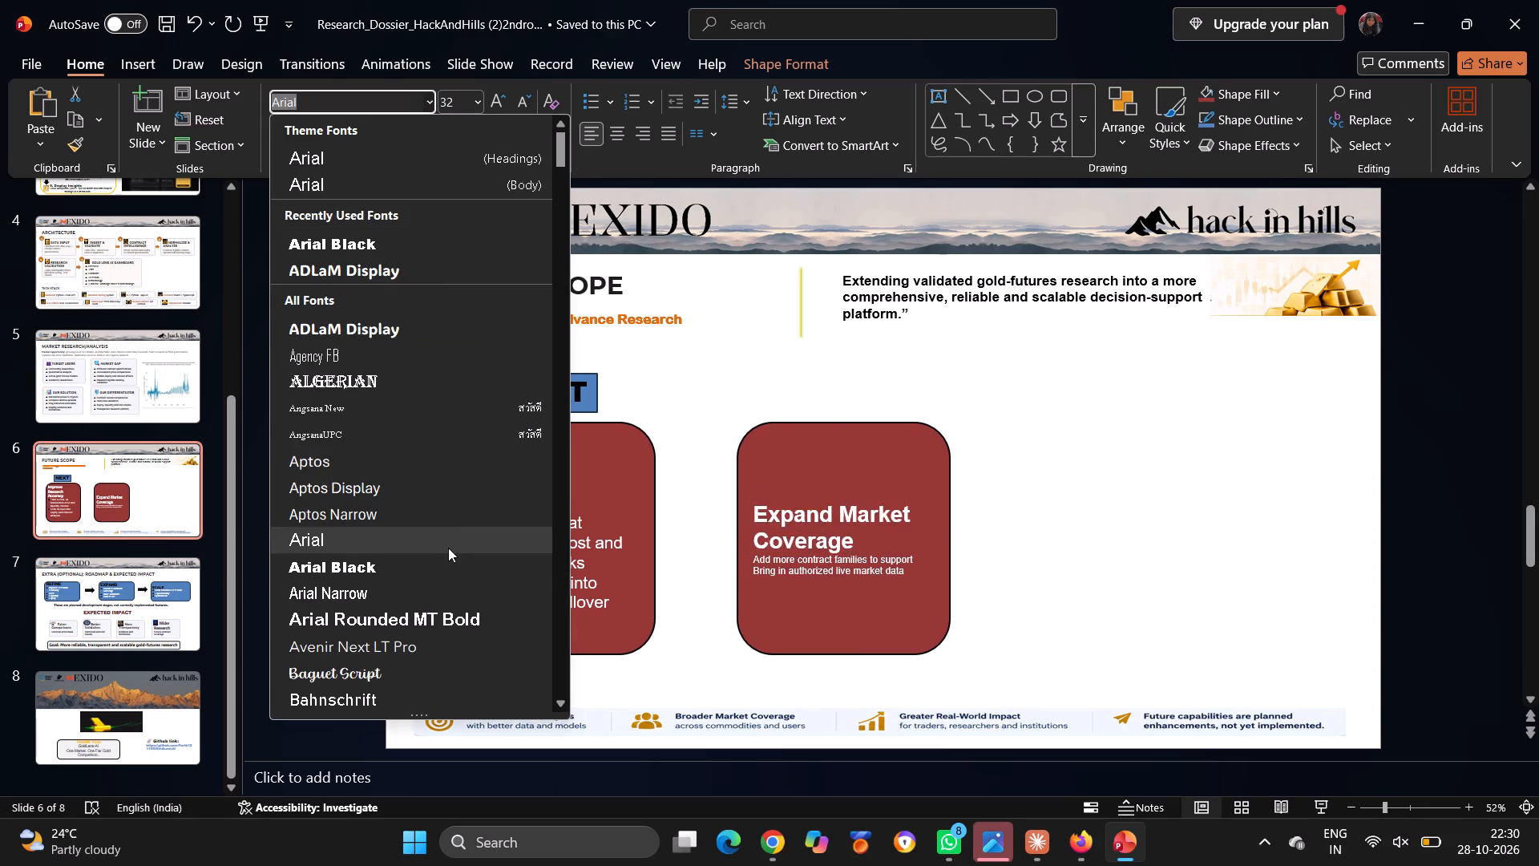
left_click(446, 565)
left_click(874, 503)
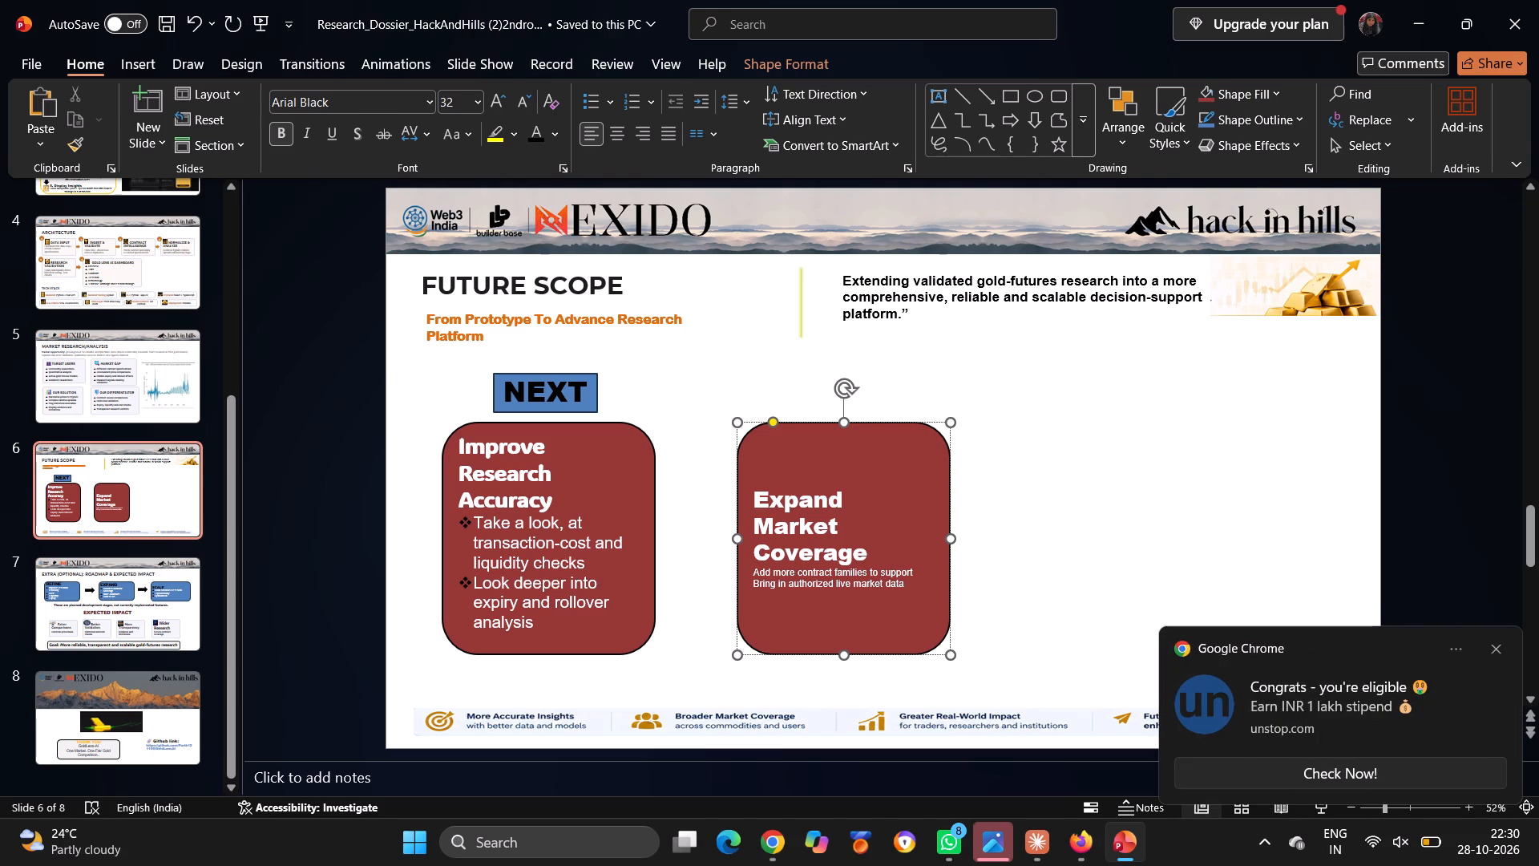
Give the two lines below the "Expand Market Coverage" heading four-diamond bullets, bold, at size 24.
left_click_drag(754, 573, 924, 585)
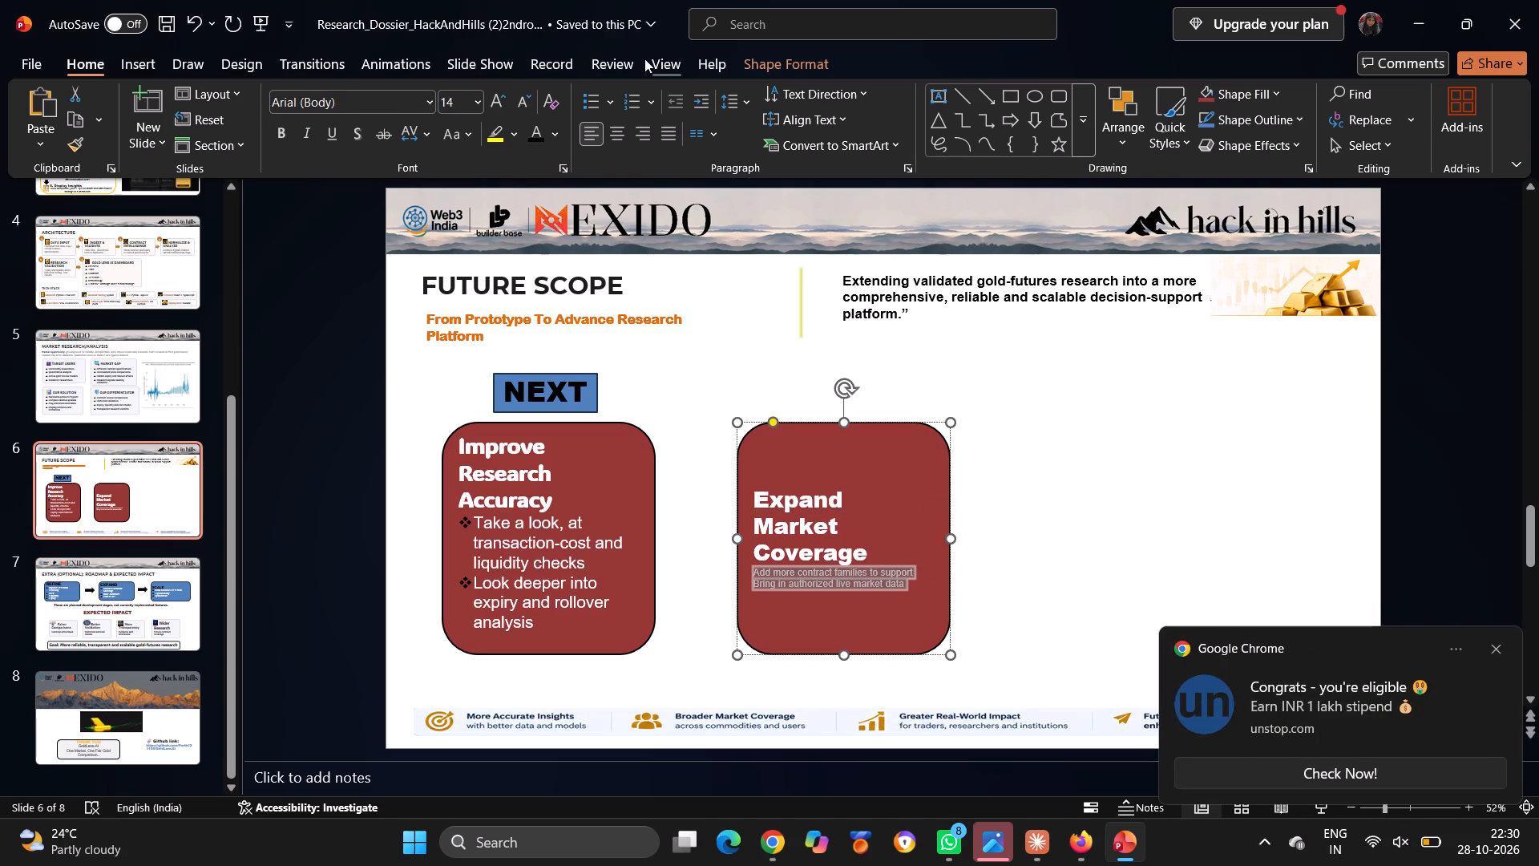
left_click(612, 105)
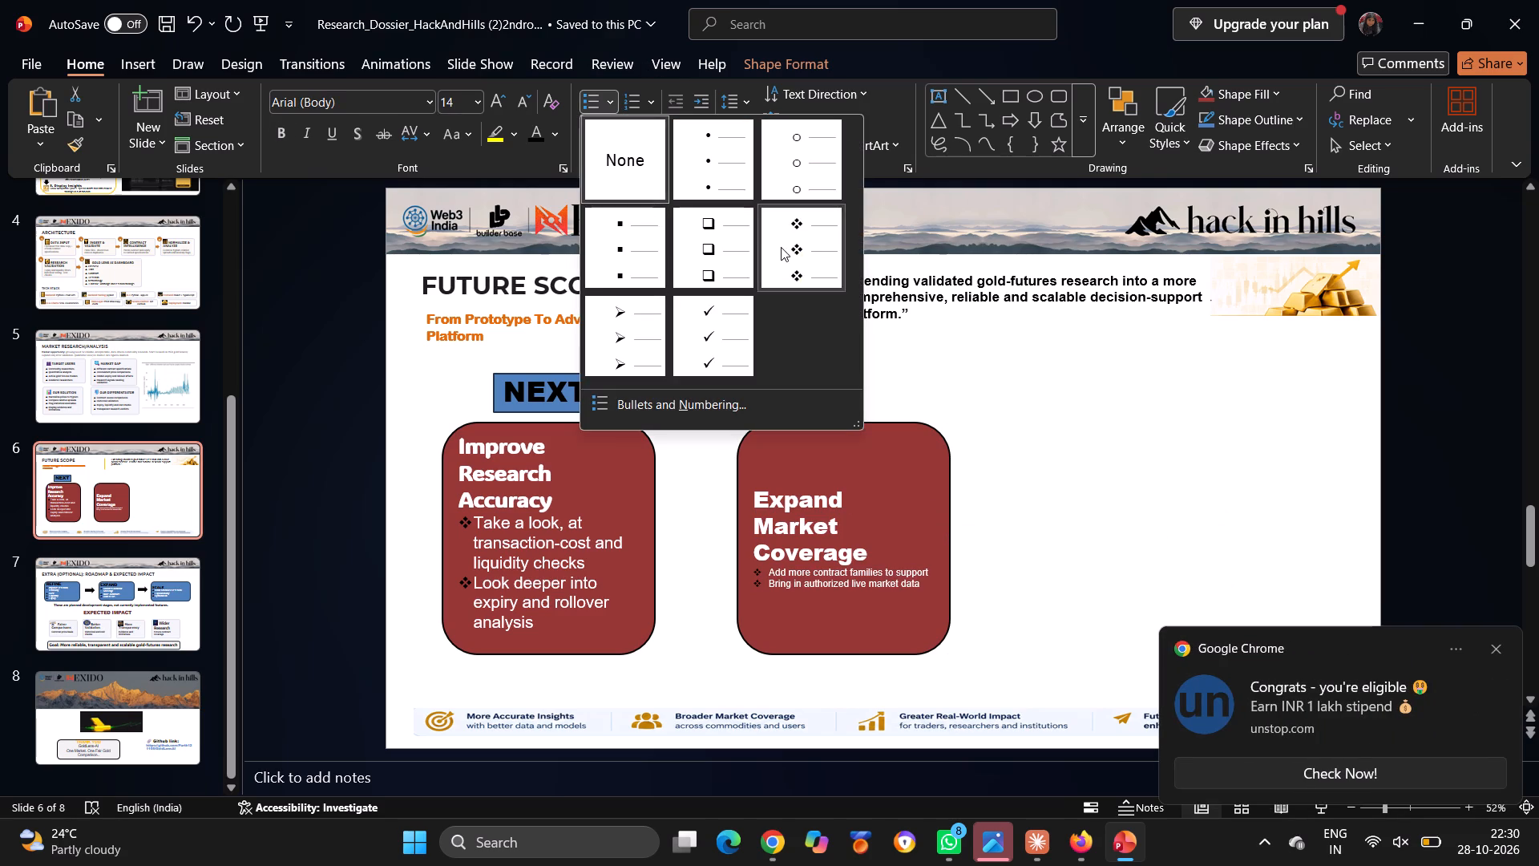
left_click(781, 247)
left_click(284, 138)
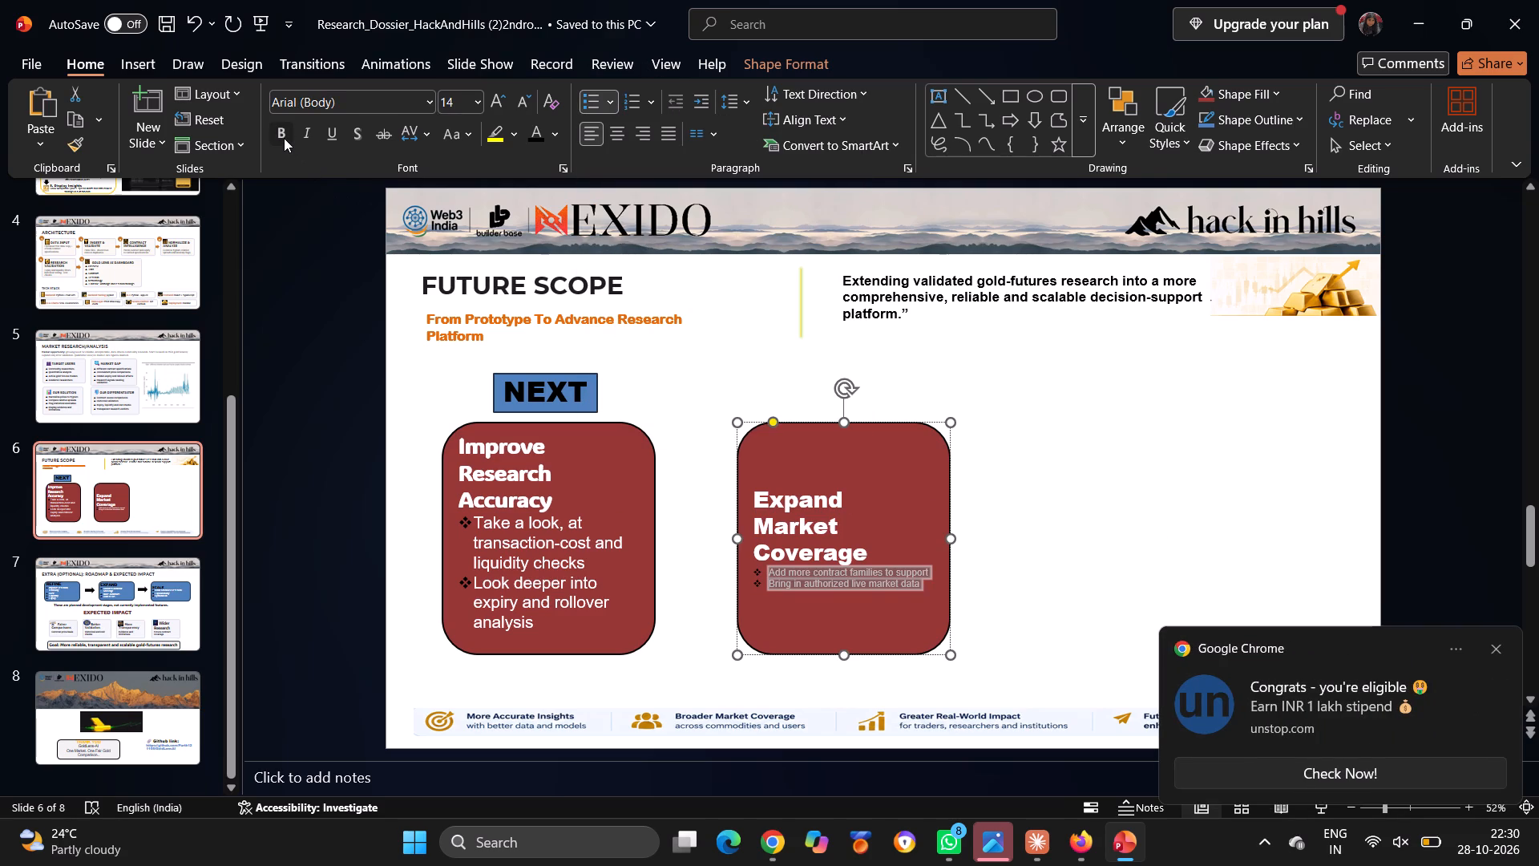
left_click(474, 105)
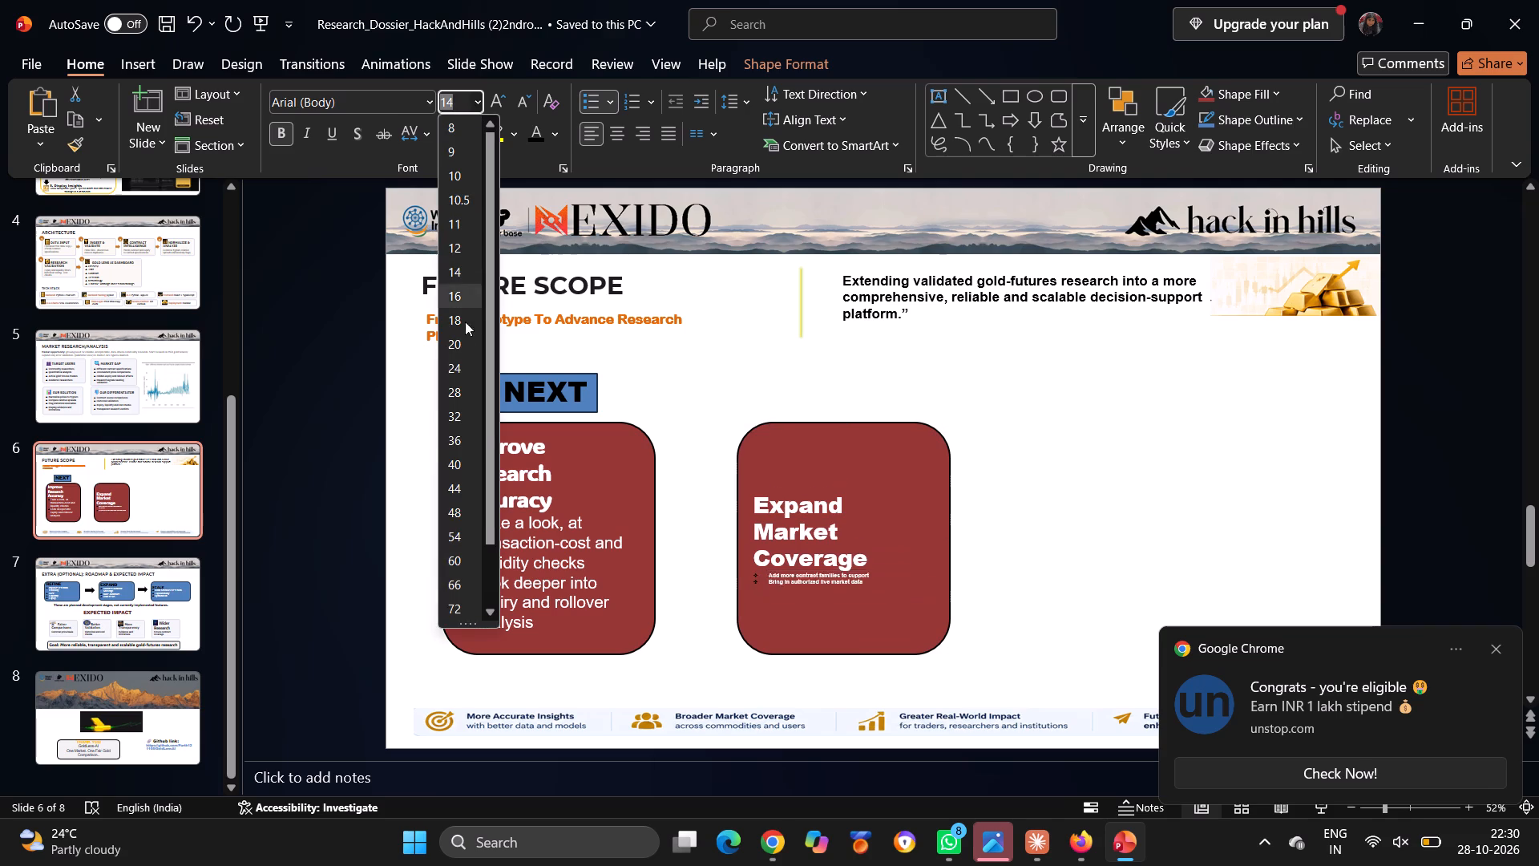
left_click(461, 378)
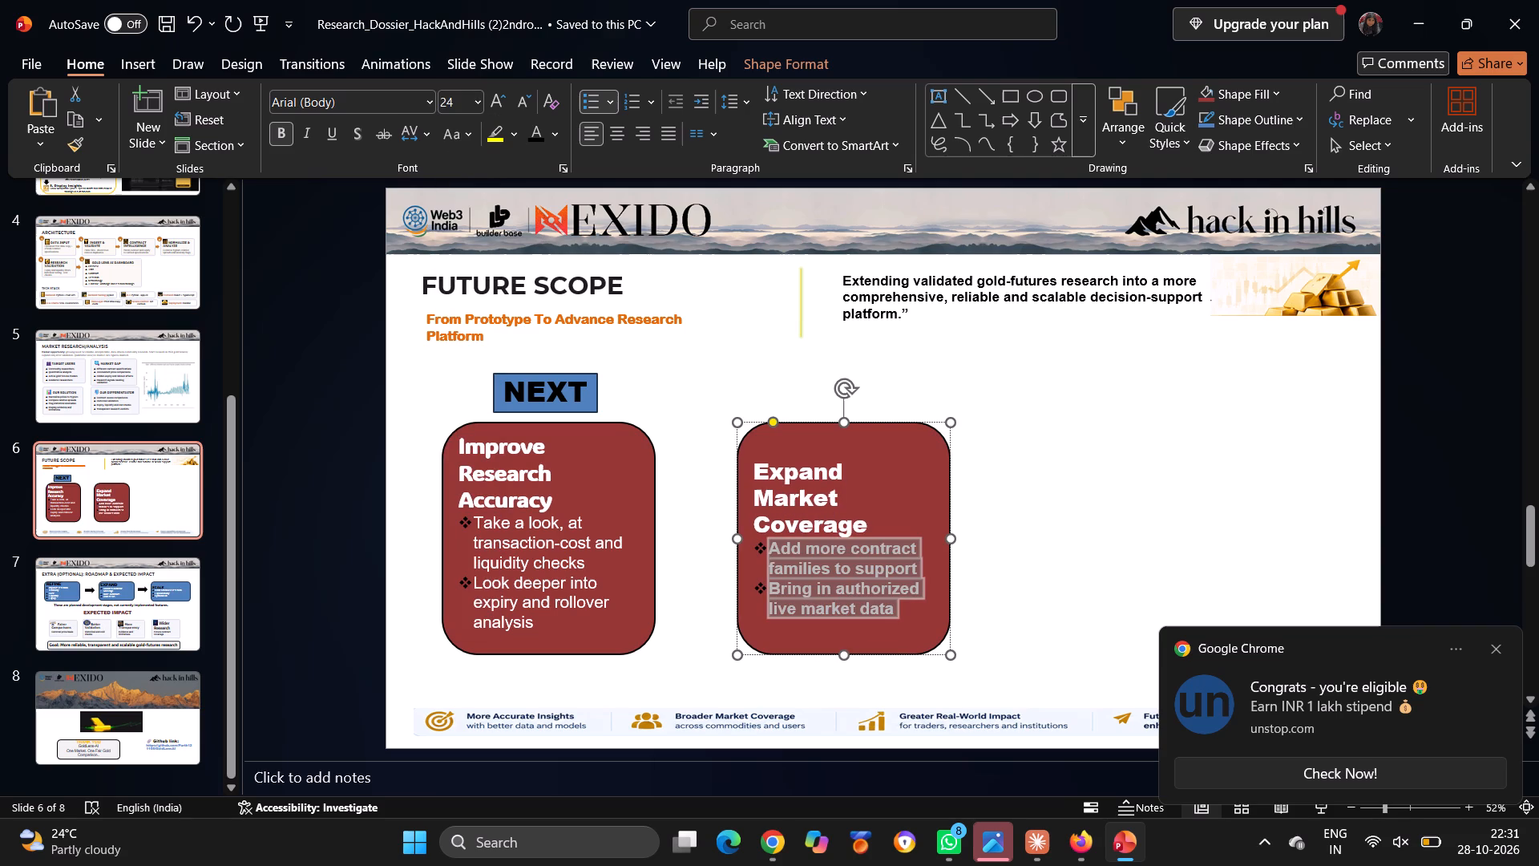
left_click(592, 564)
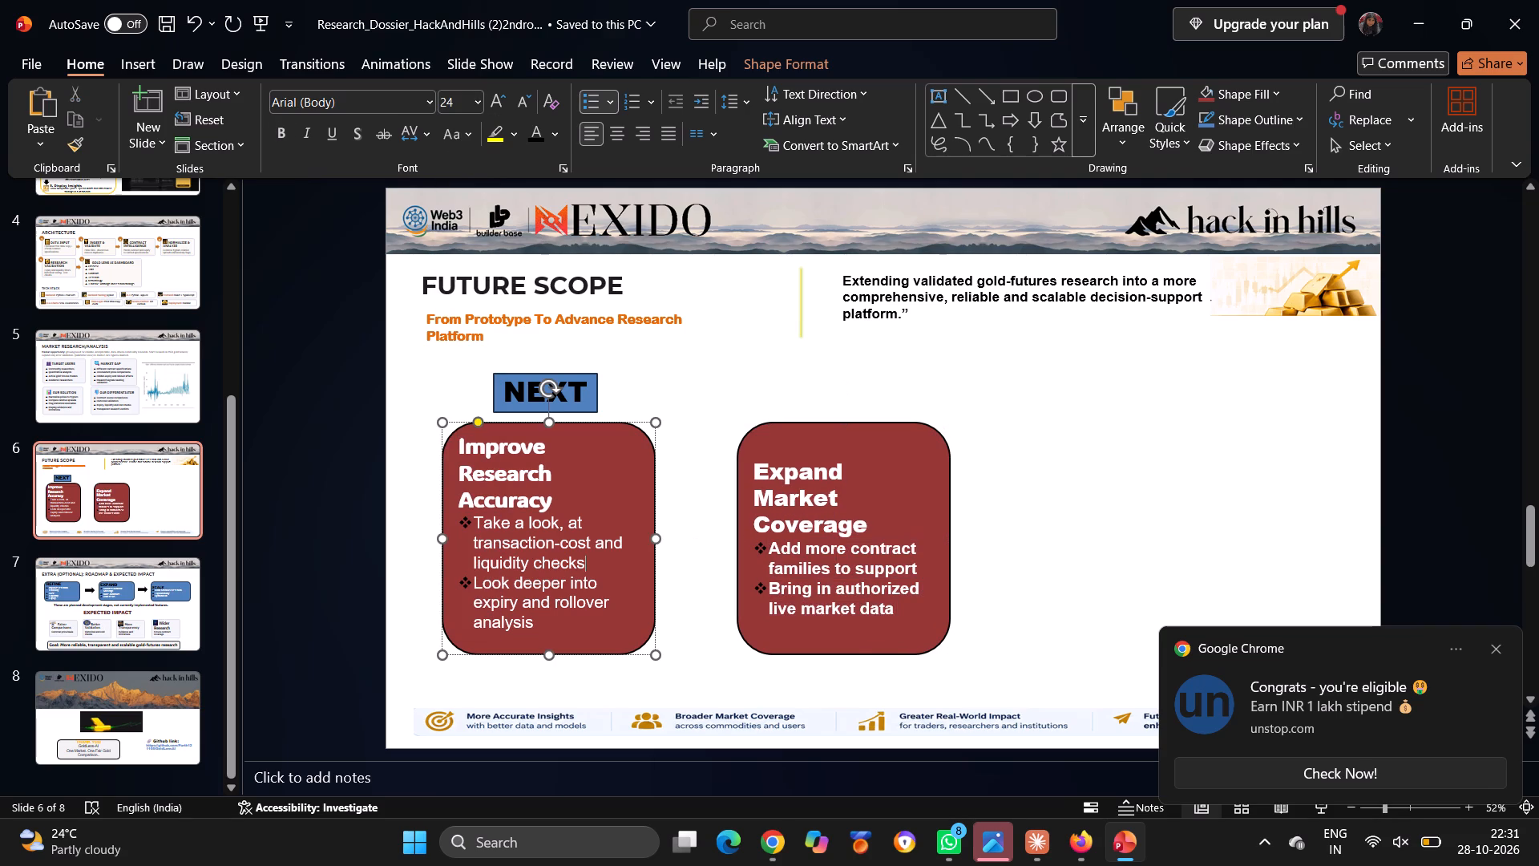
Shrink the "Expand Market Coverage" box slightly in width and height so it fits closely around its text.
left_click(820, 506)
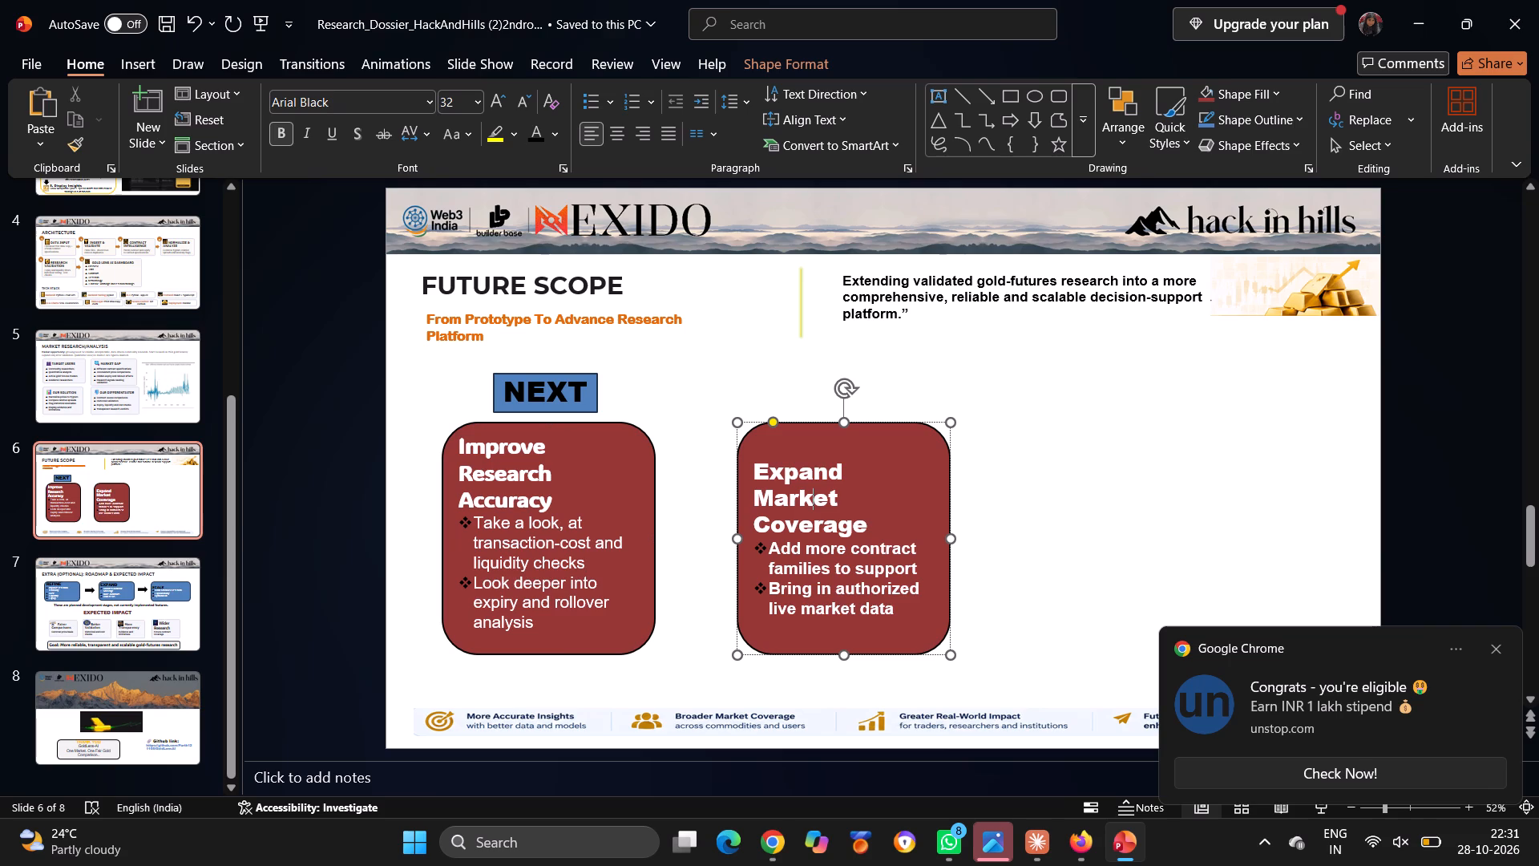
left_click(783, 447)
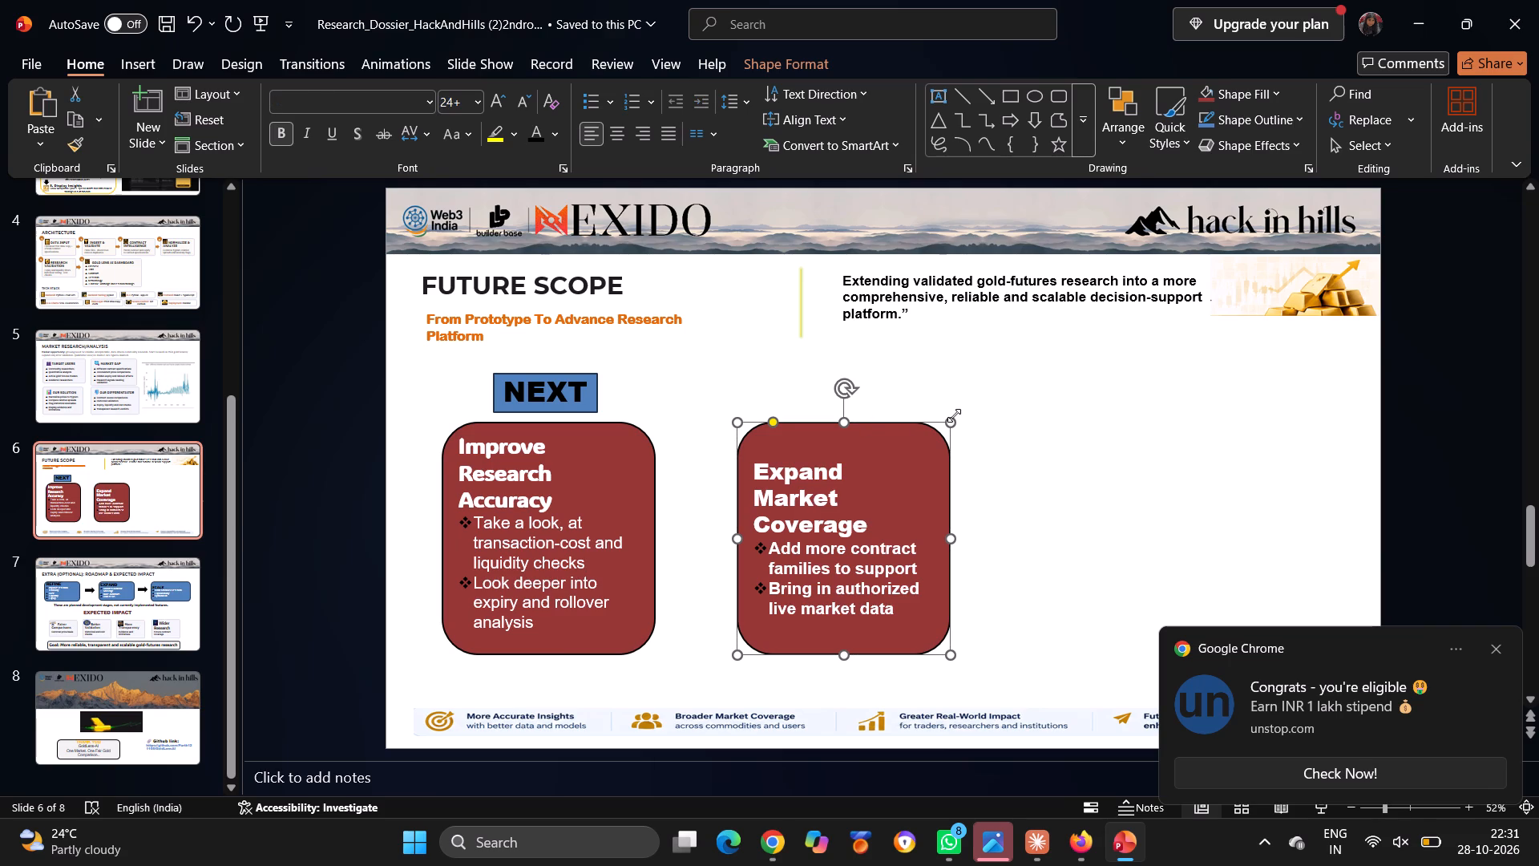
left_click_drag(951, 420, 923, 428)
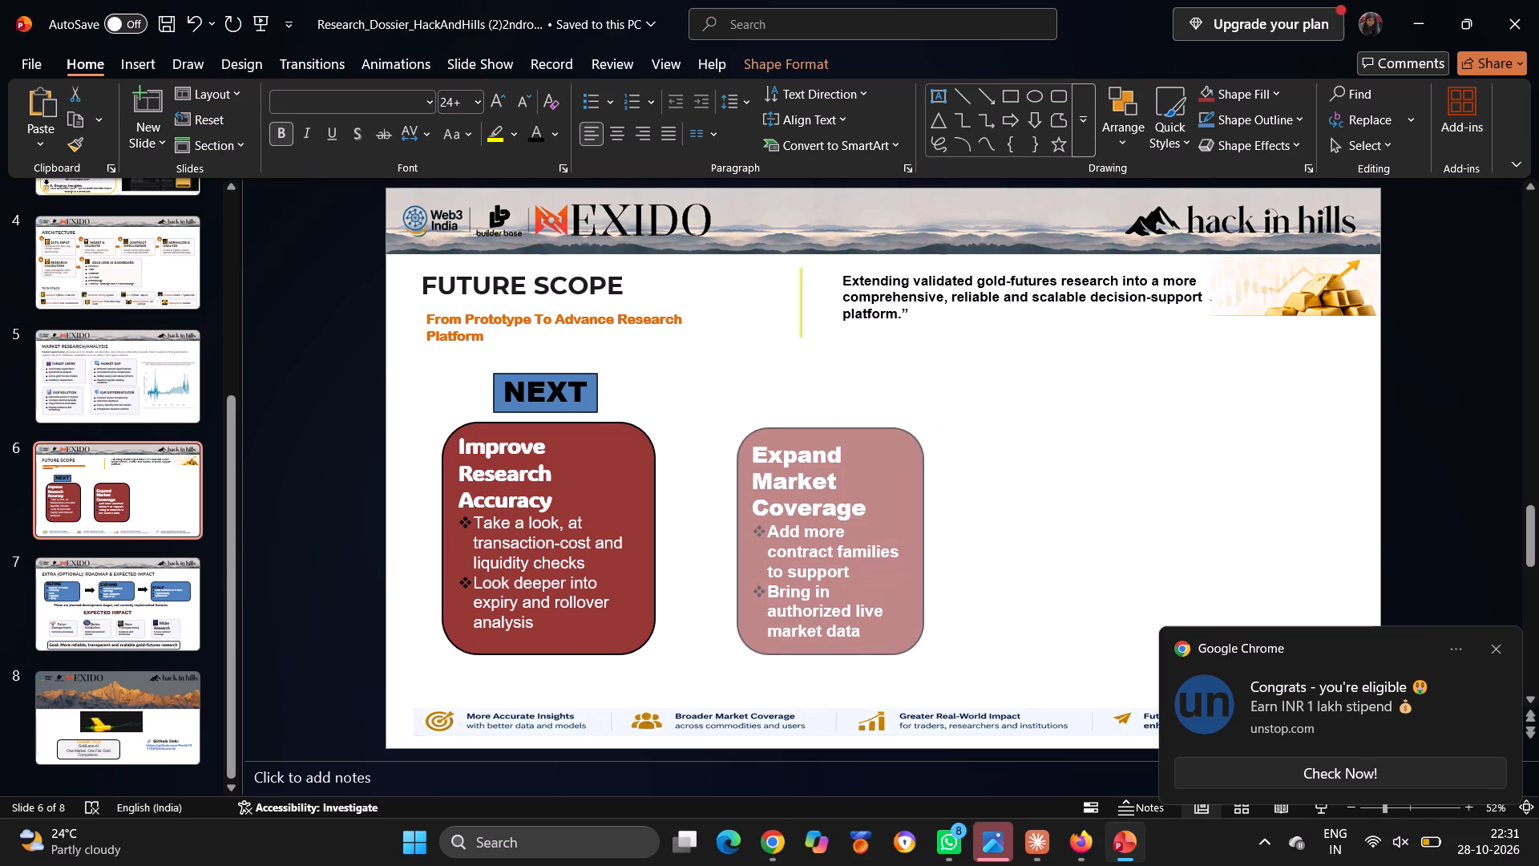
left_click_drag(923, 428, 924, 434)
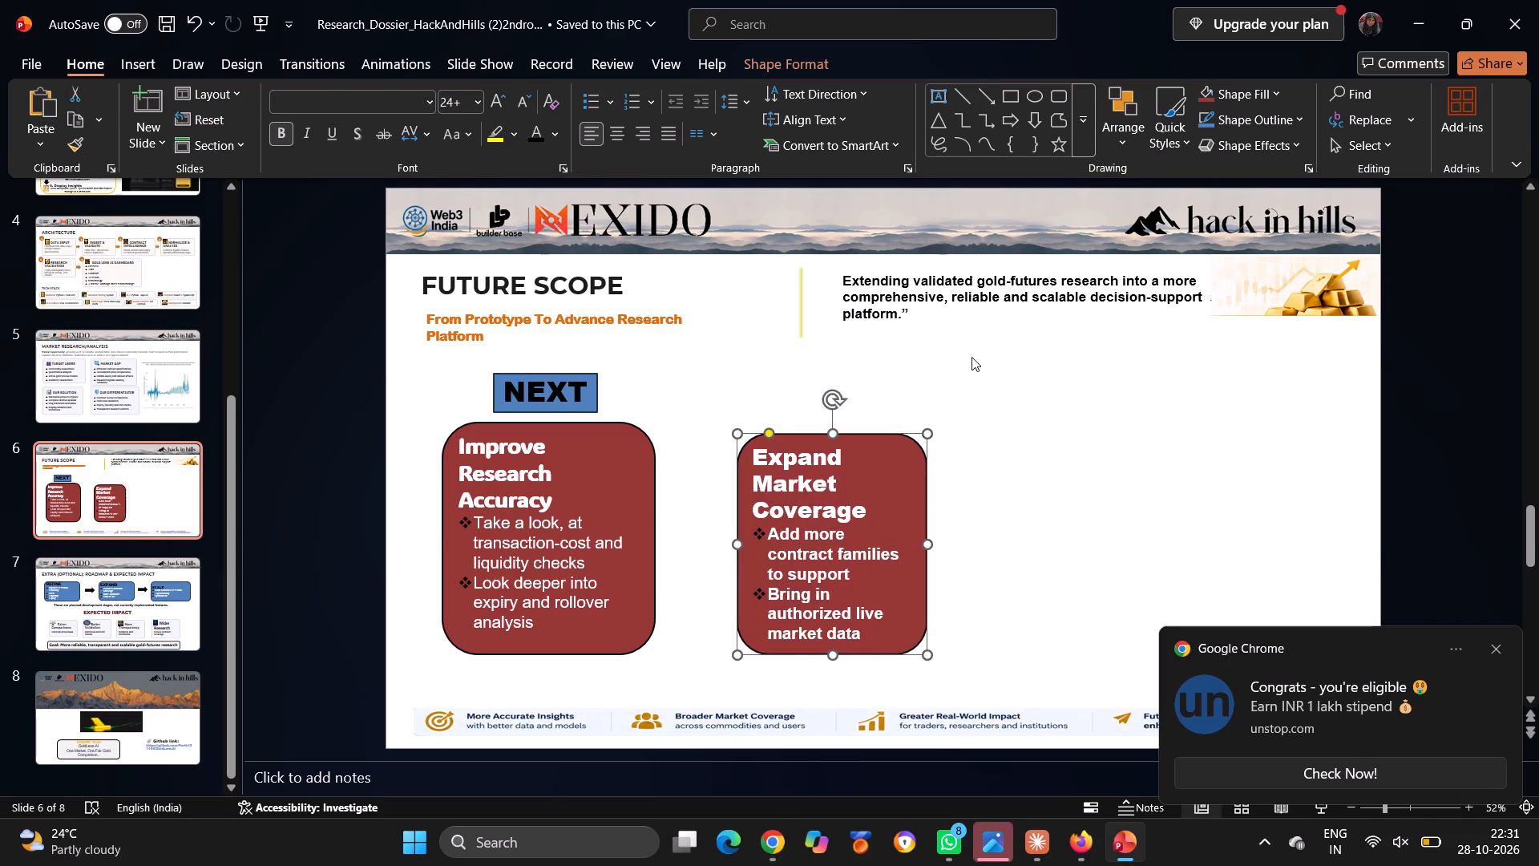
left_click(971, 357)
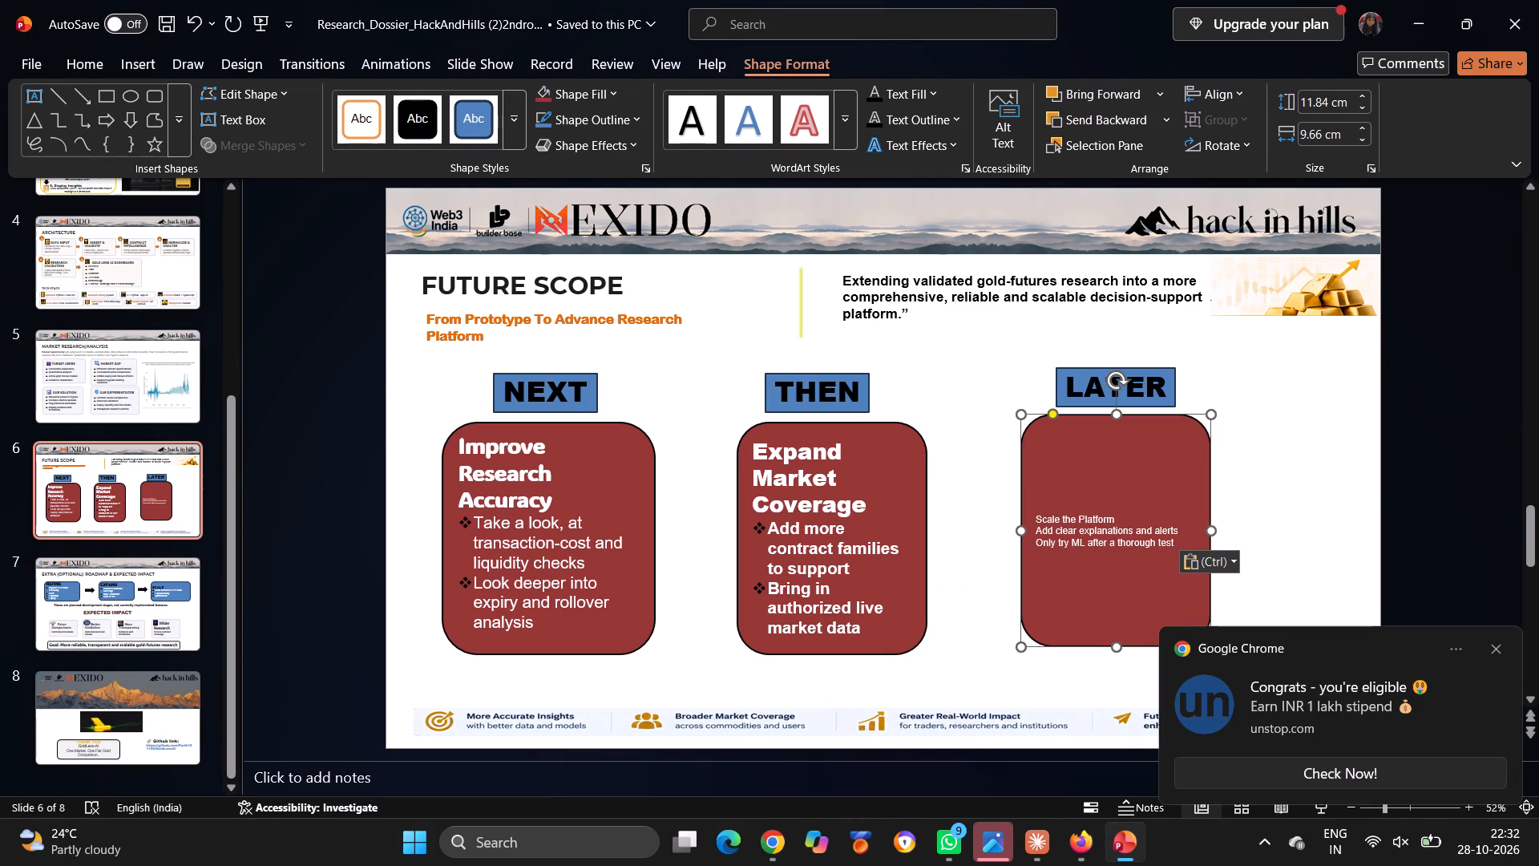
Format the "Scale the Platform" heading in the third red box as bold Arial Black, size 32.
left_click_drag(1040, 518, 1126, 513)
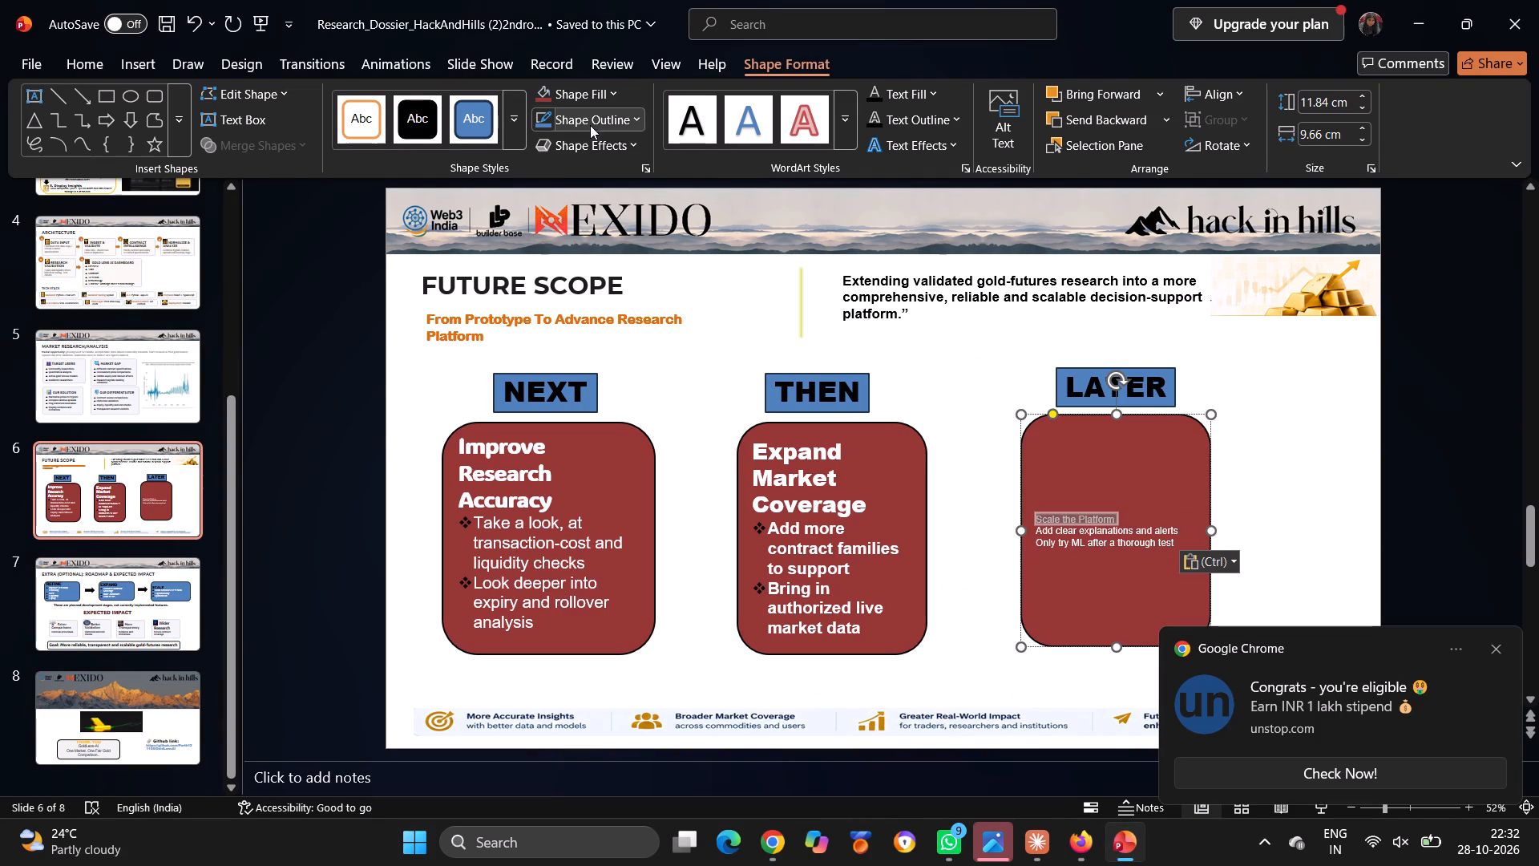
left_click(97, 67)
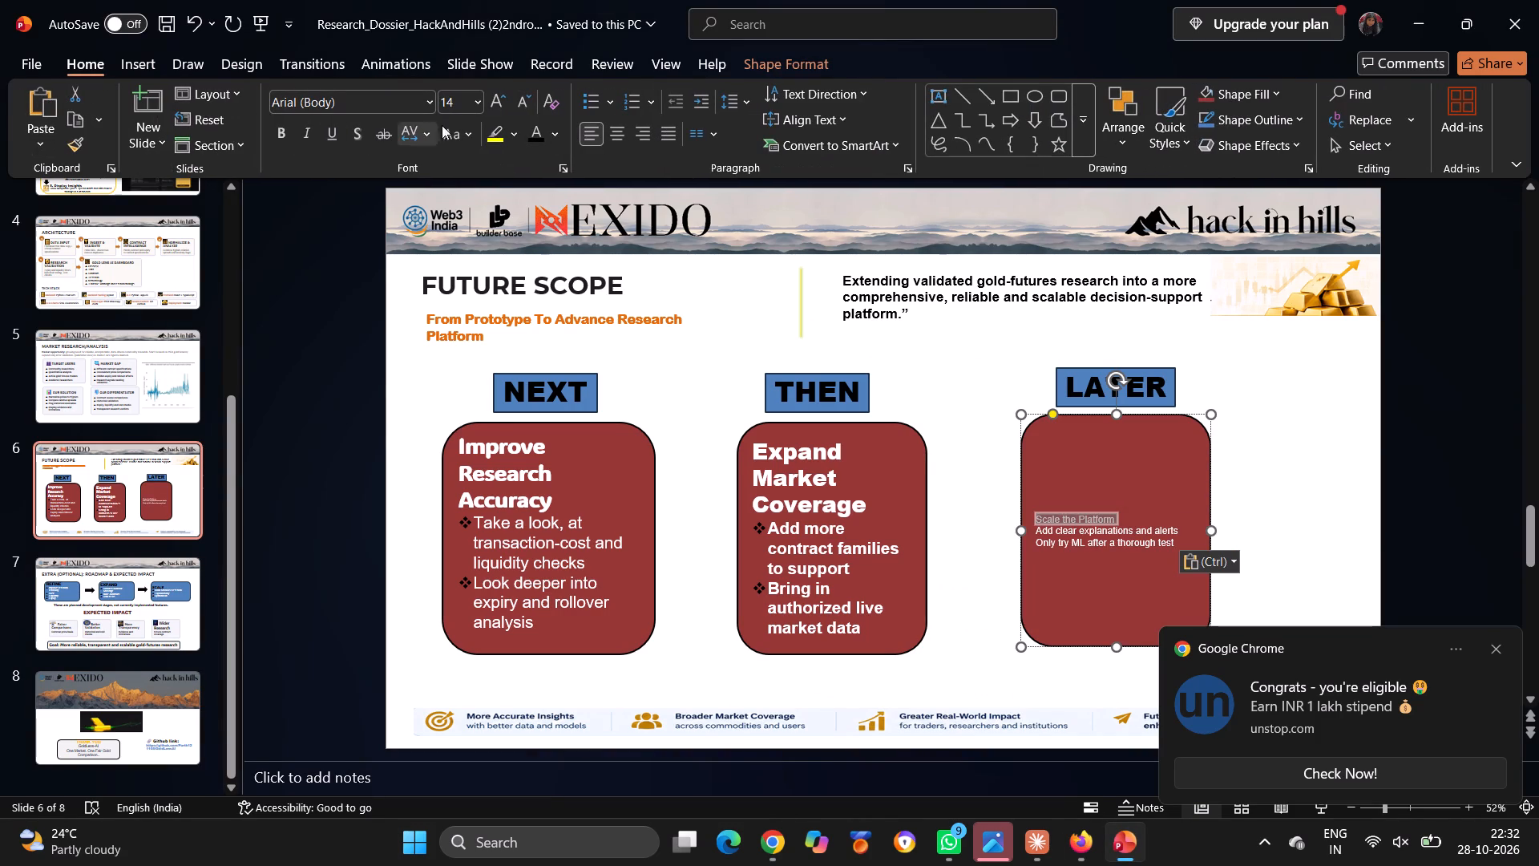
left_click(476, 100)
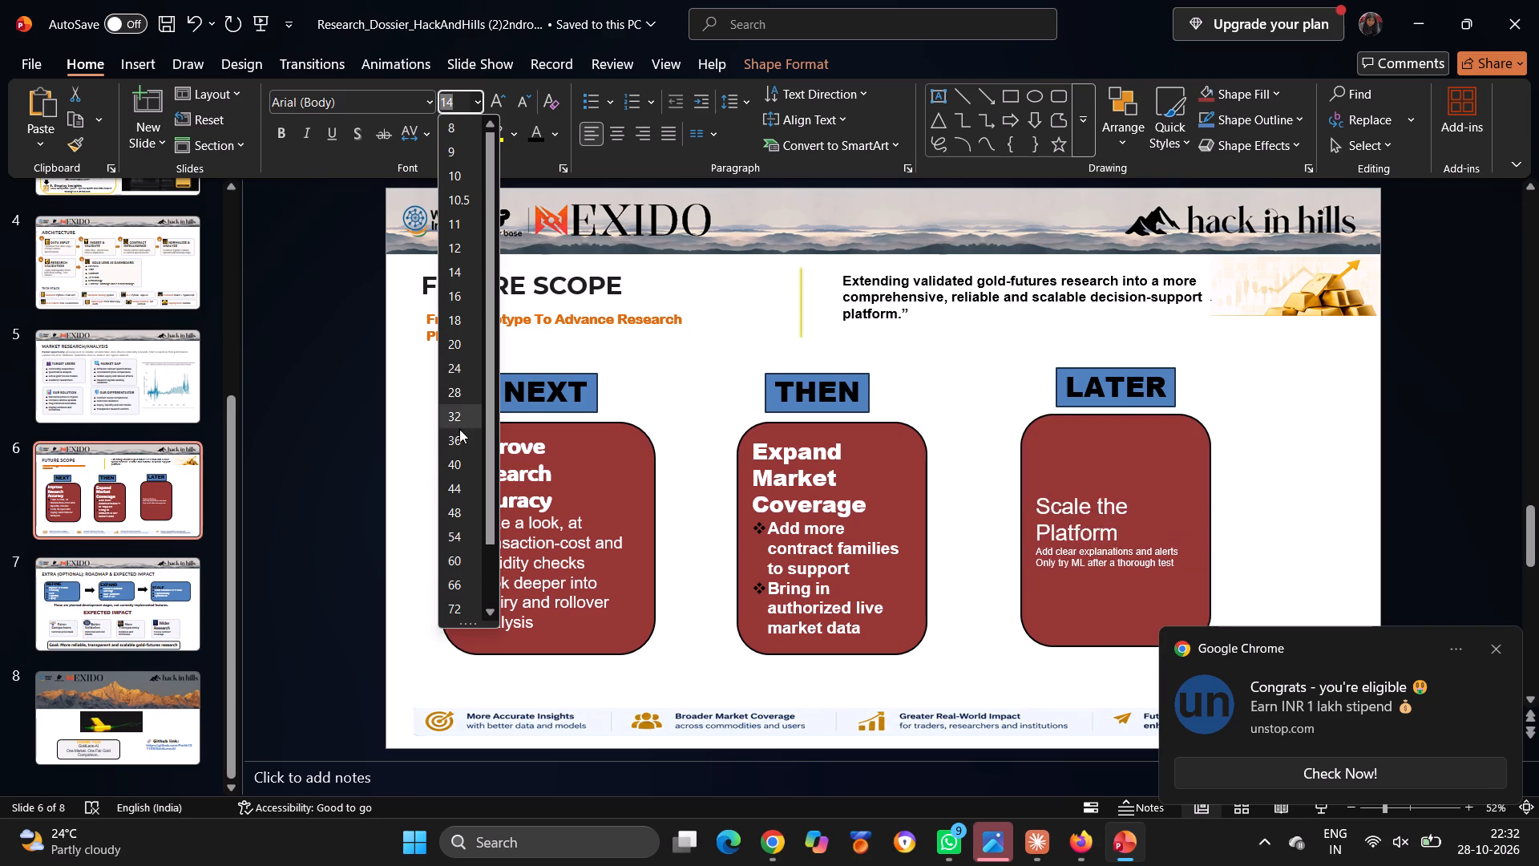
left_click(459, 412)
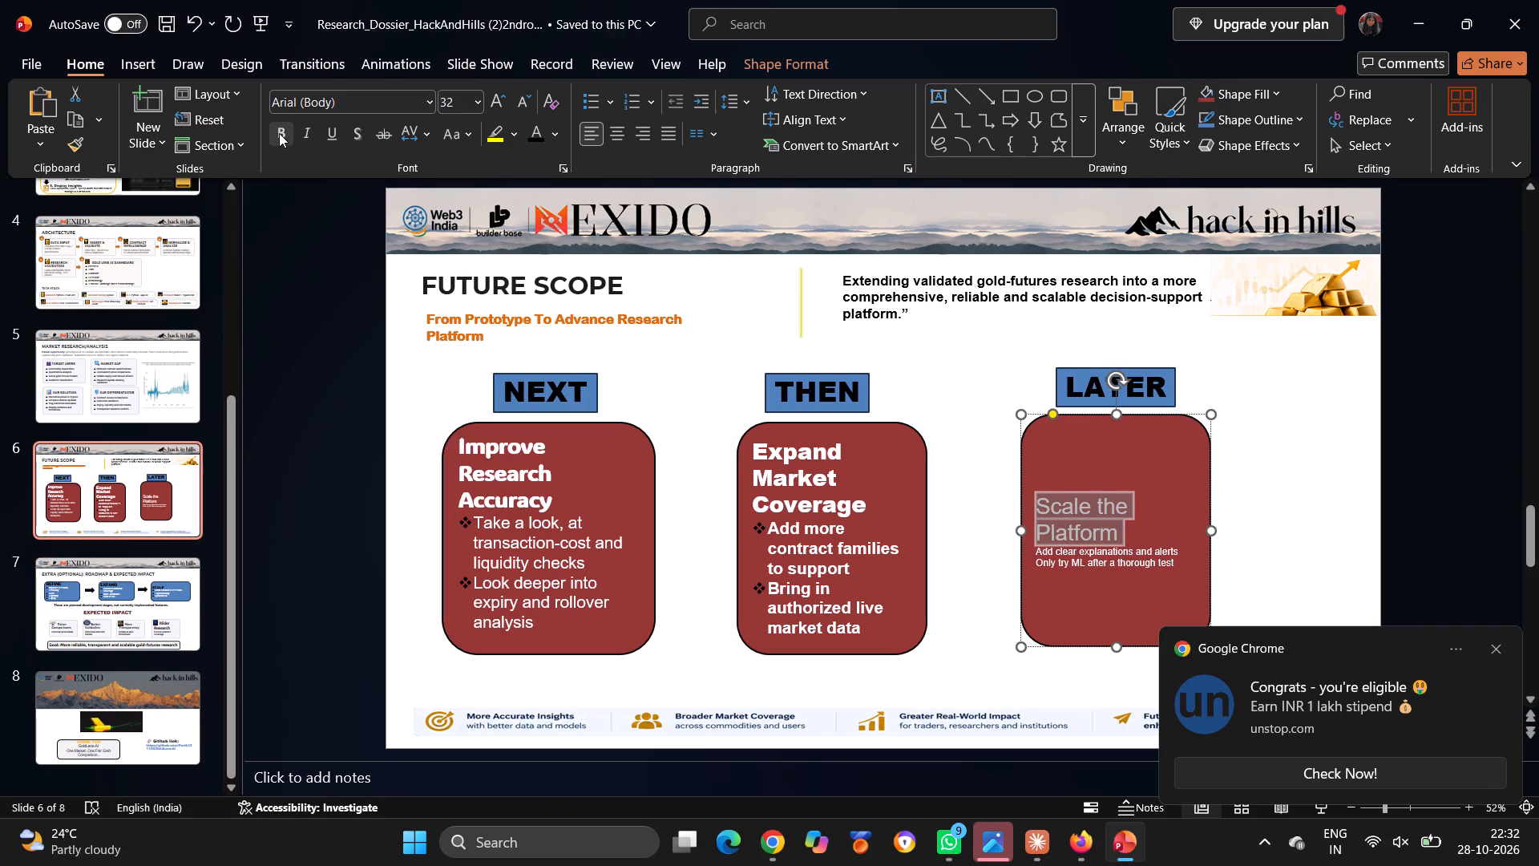
left_click(279, 133)
left_click(429, 95)
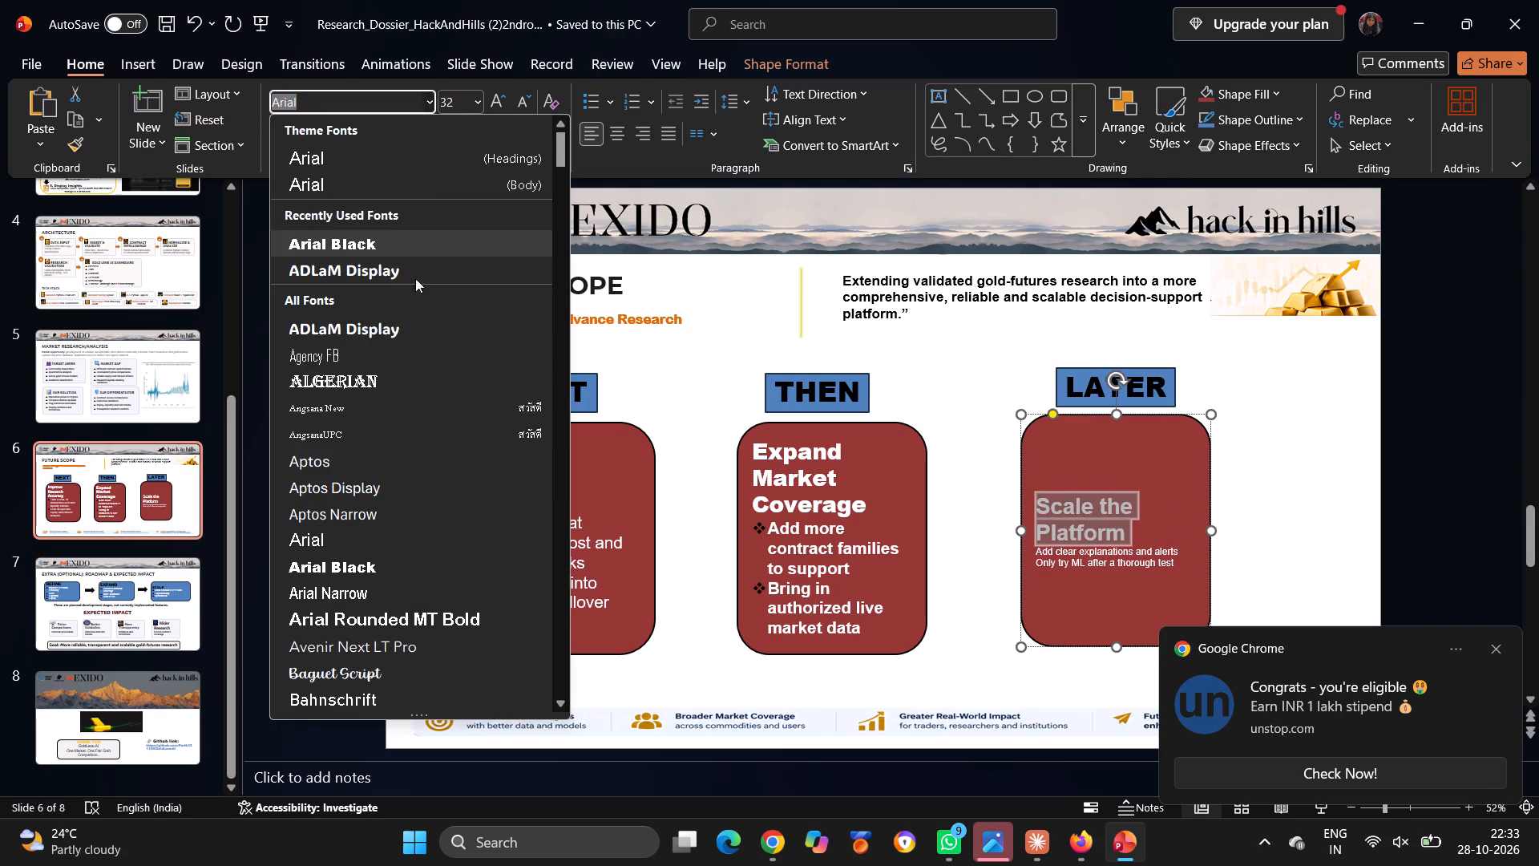
left_click(397, 573)
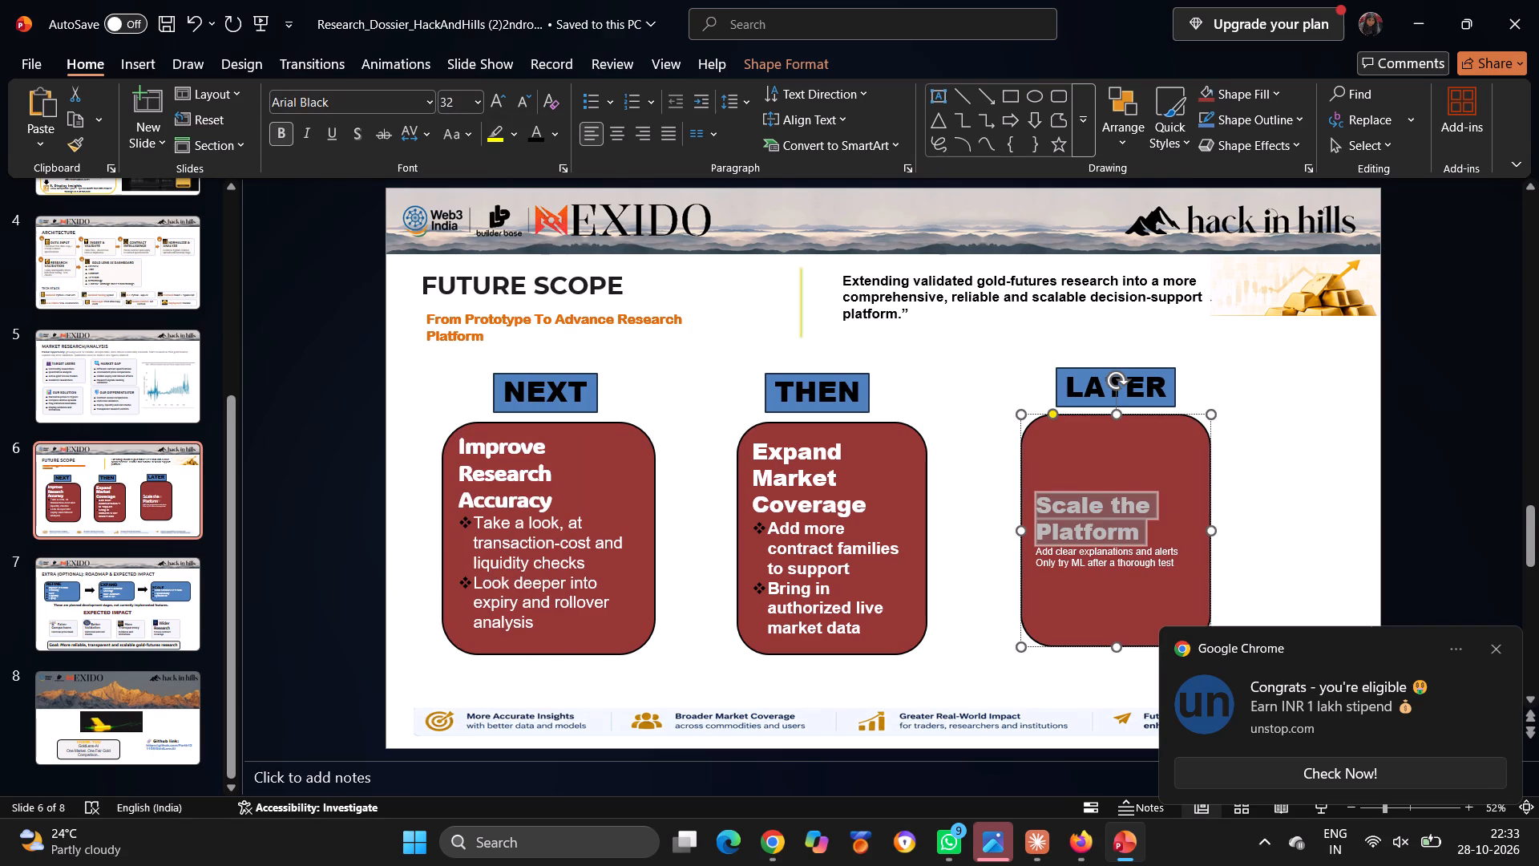
Give the two lines under "Scale the Platform" four-diamond bullets, bold text and font size 24.
left_click(1033, 552)
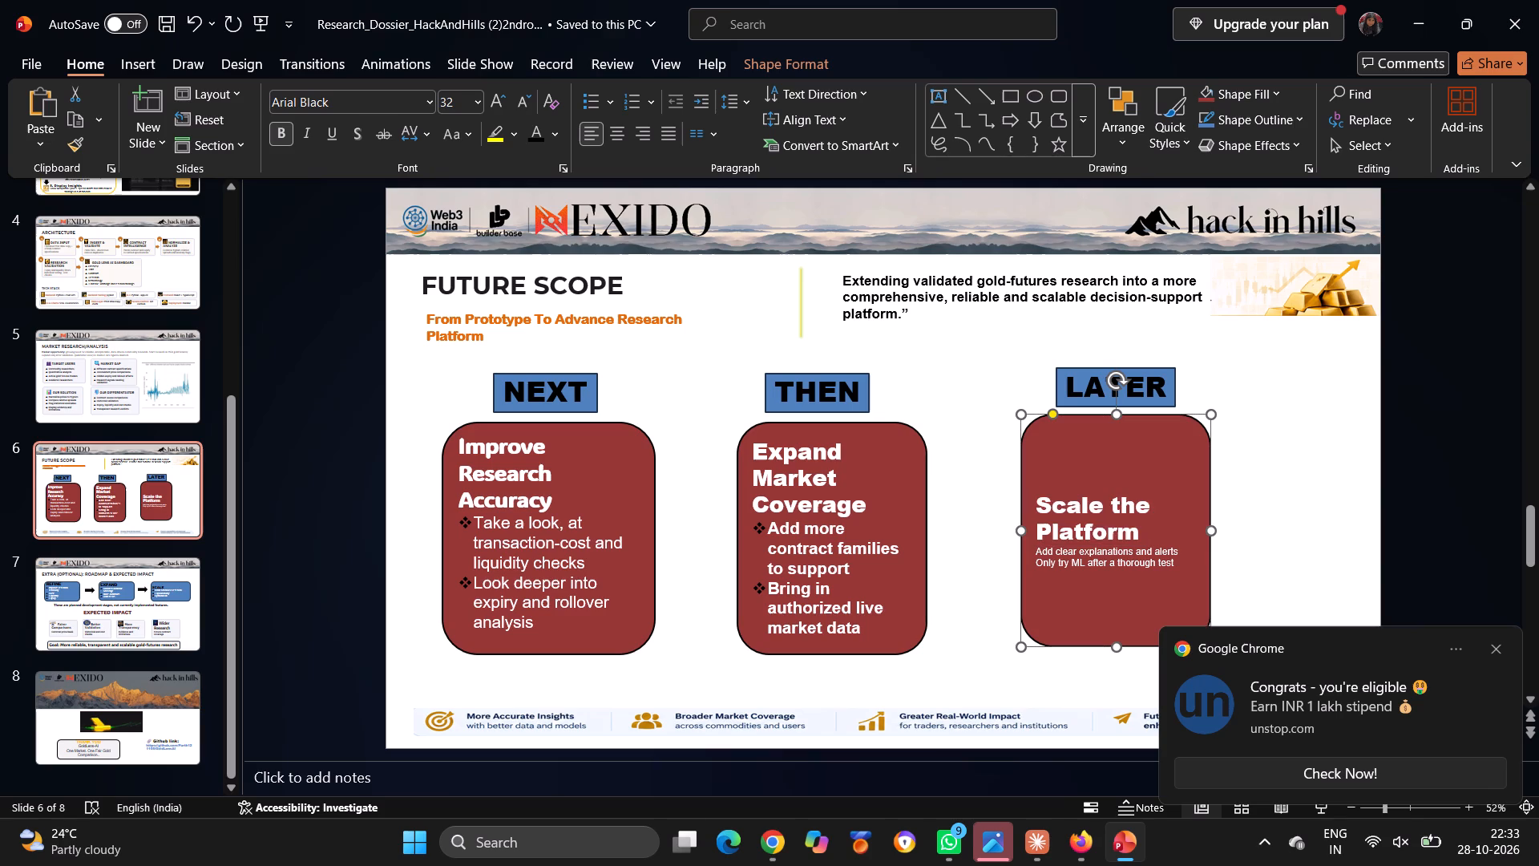
left_click(1036, 552)
left_click_drag(1036, 552, 1171, 571)
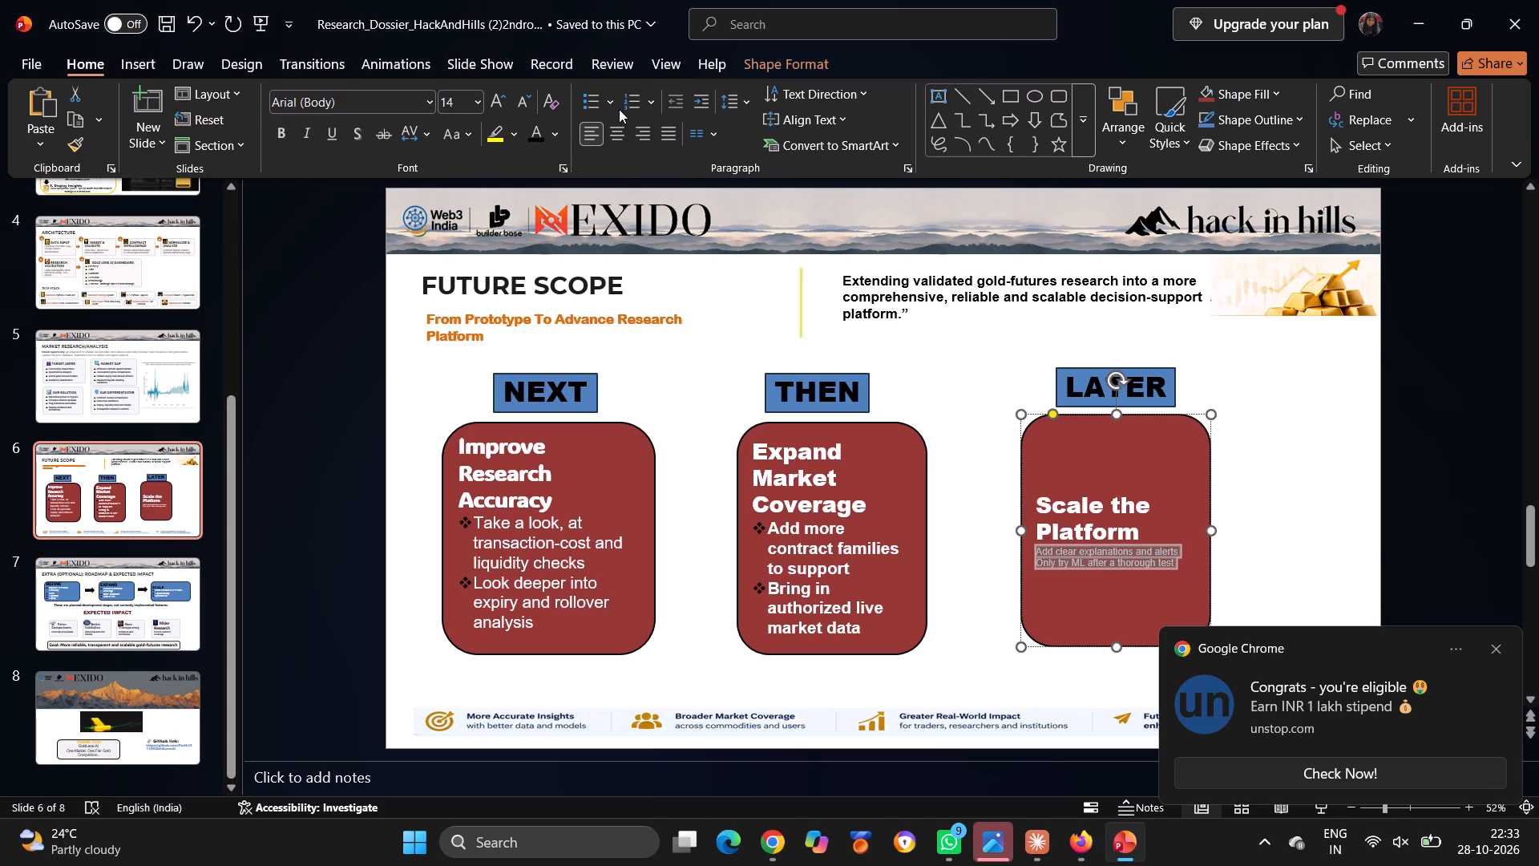
left_click(612, 98)
left_click(826, 257)
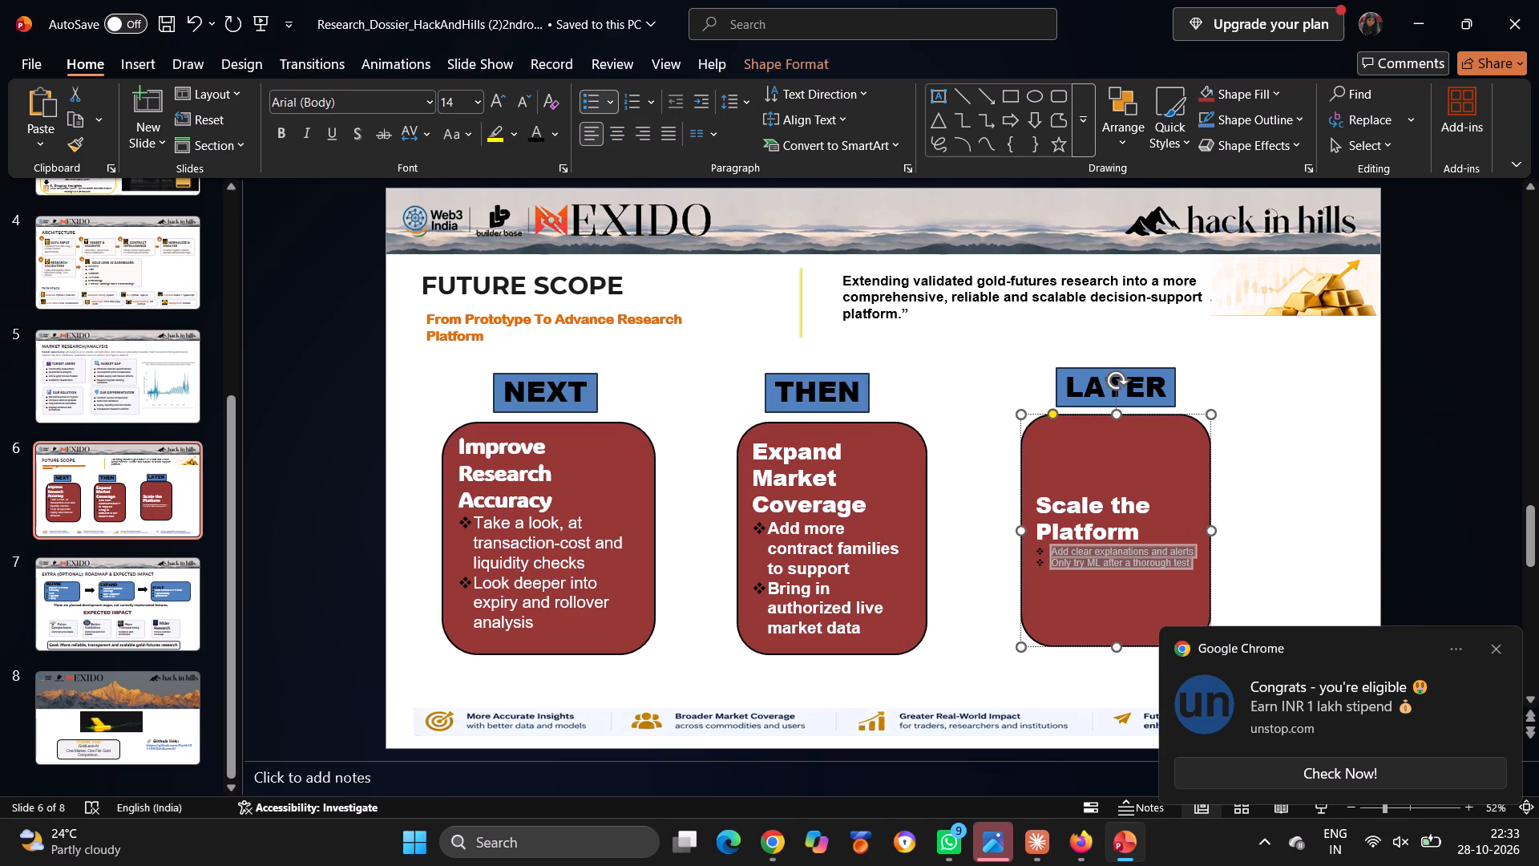
left_click(278, 128)
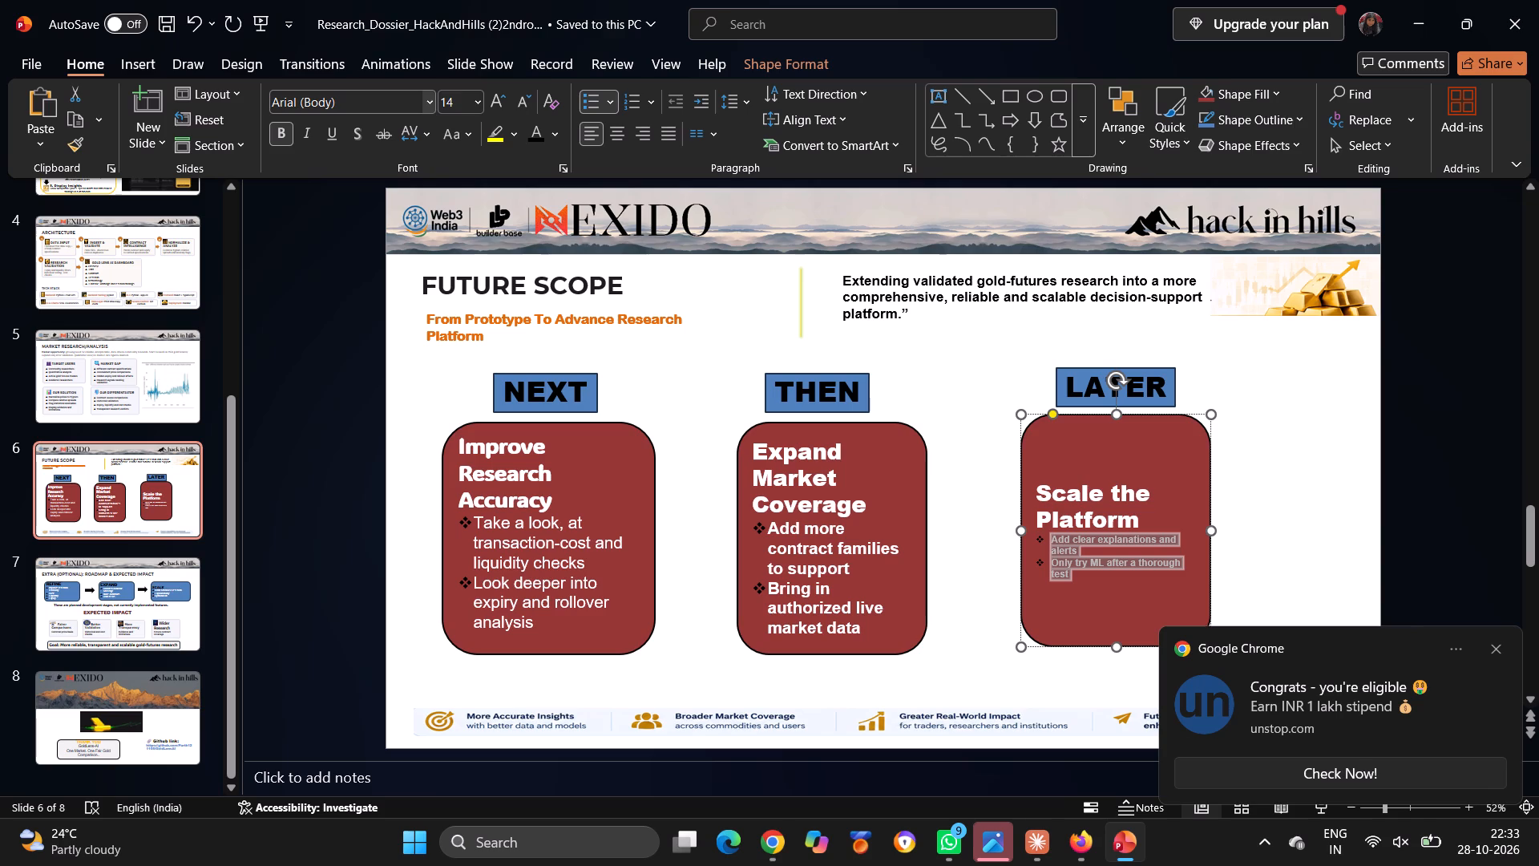
left_click(477, 99)
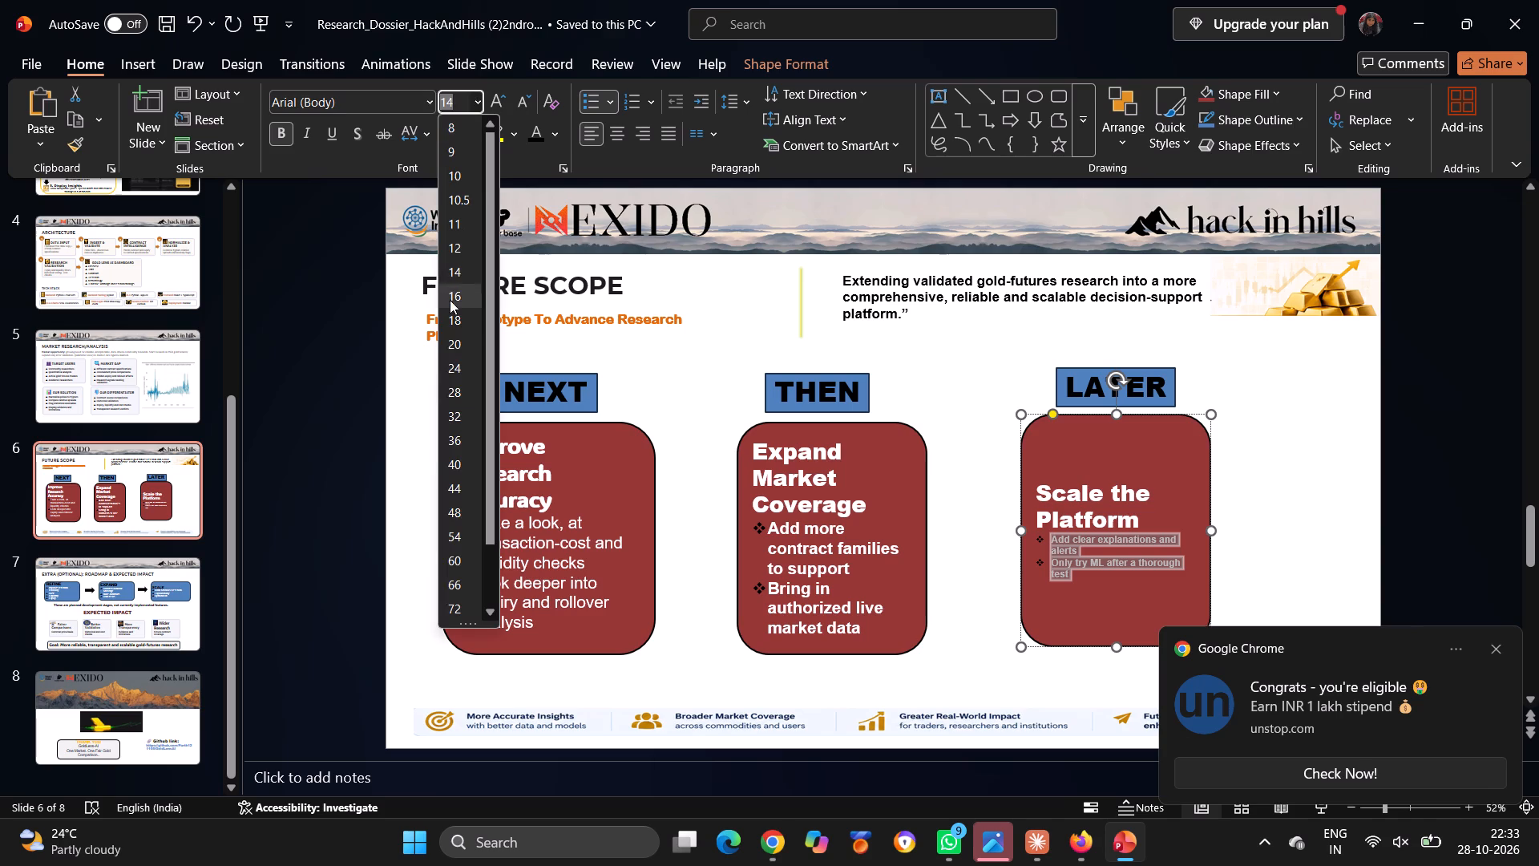
left_click(458, 360)
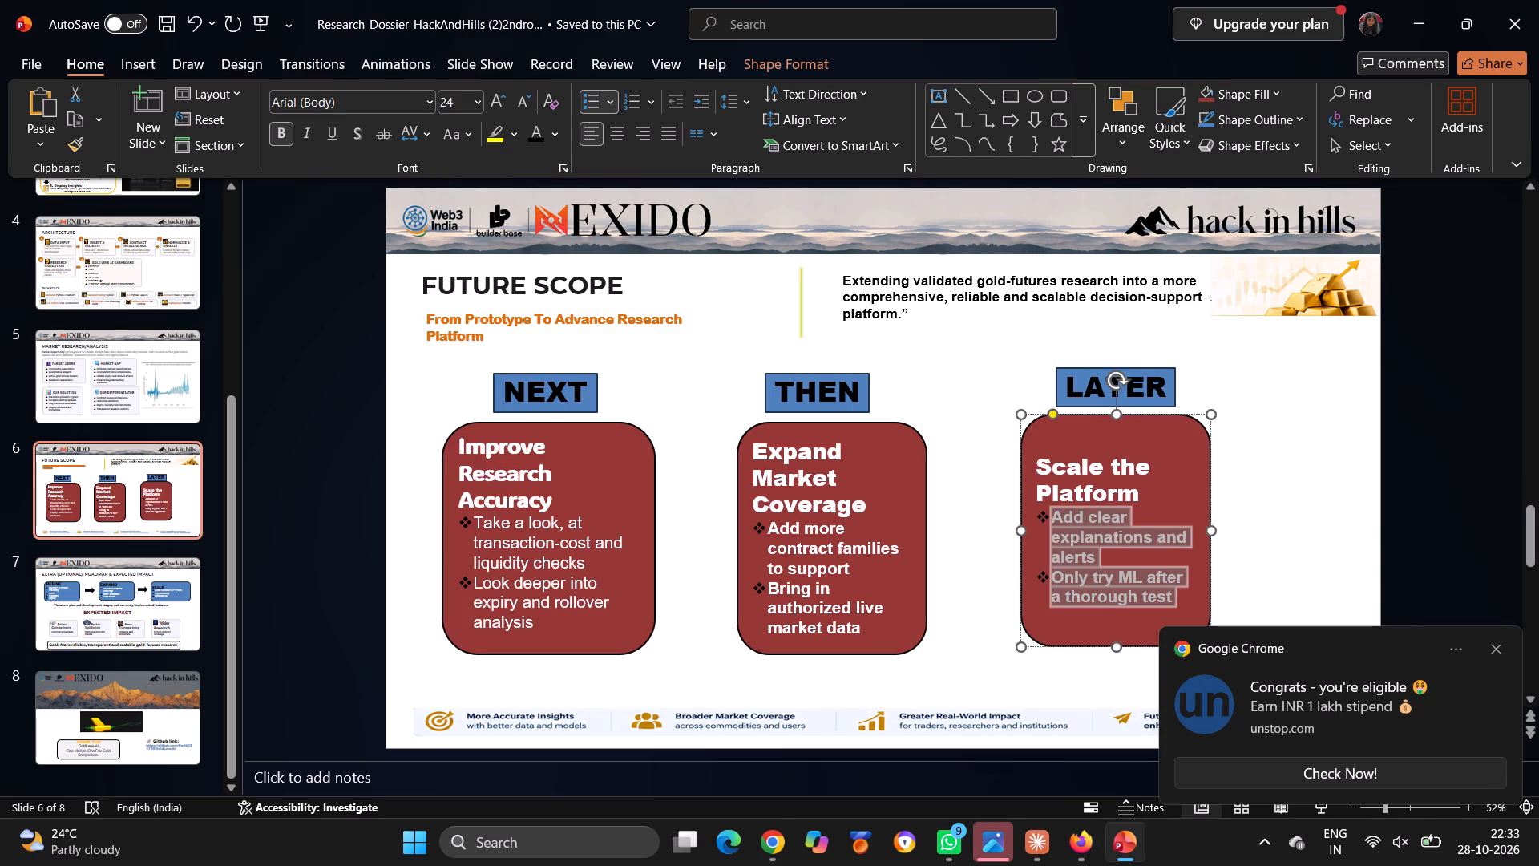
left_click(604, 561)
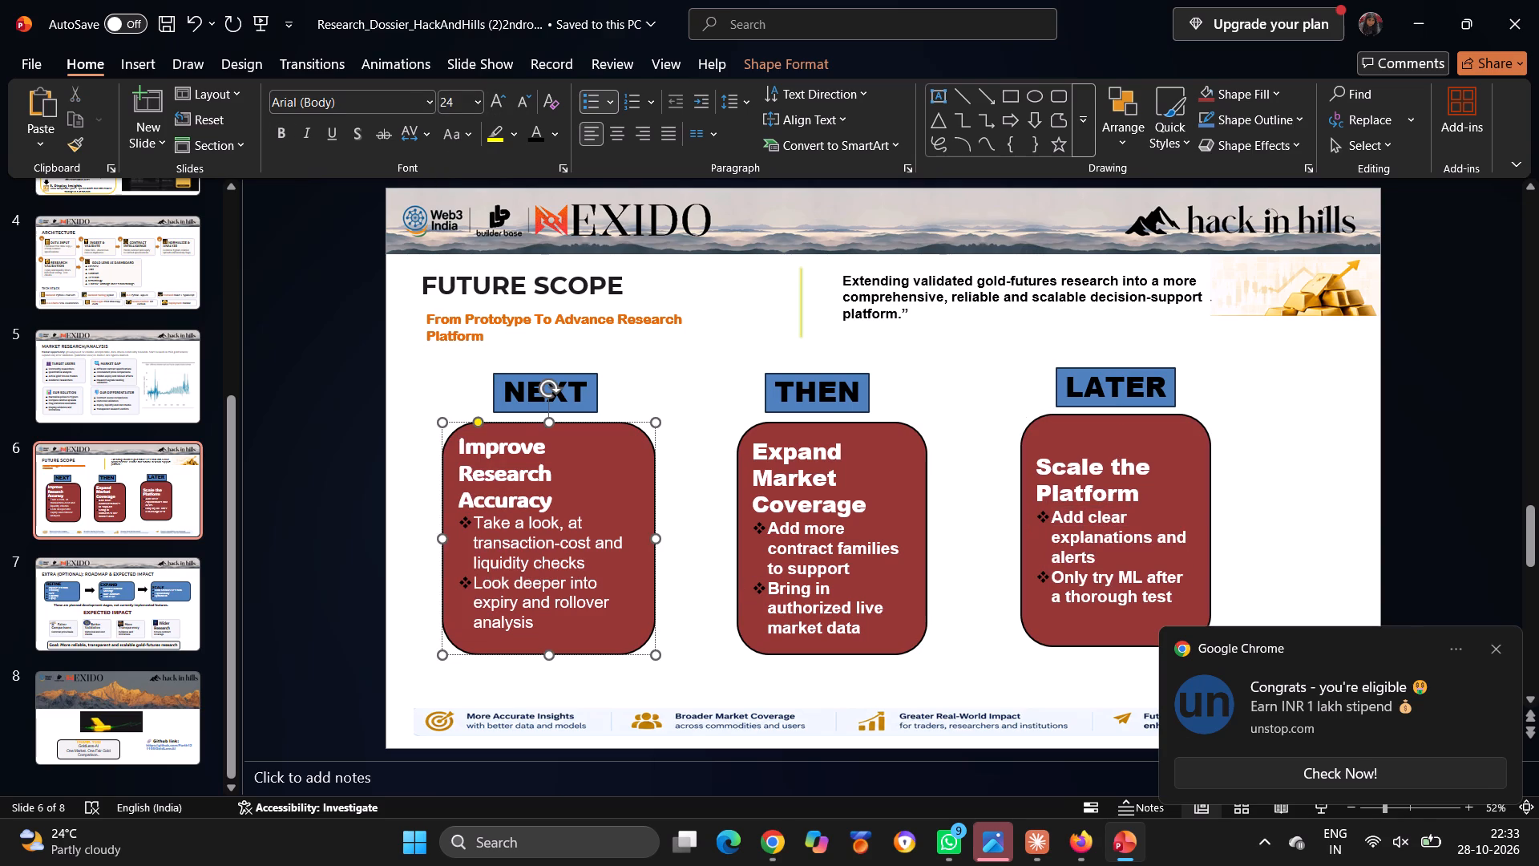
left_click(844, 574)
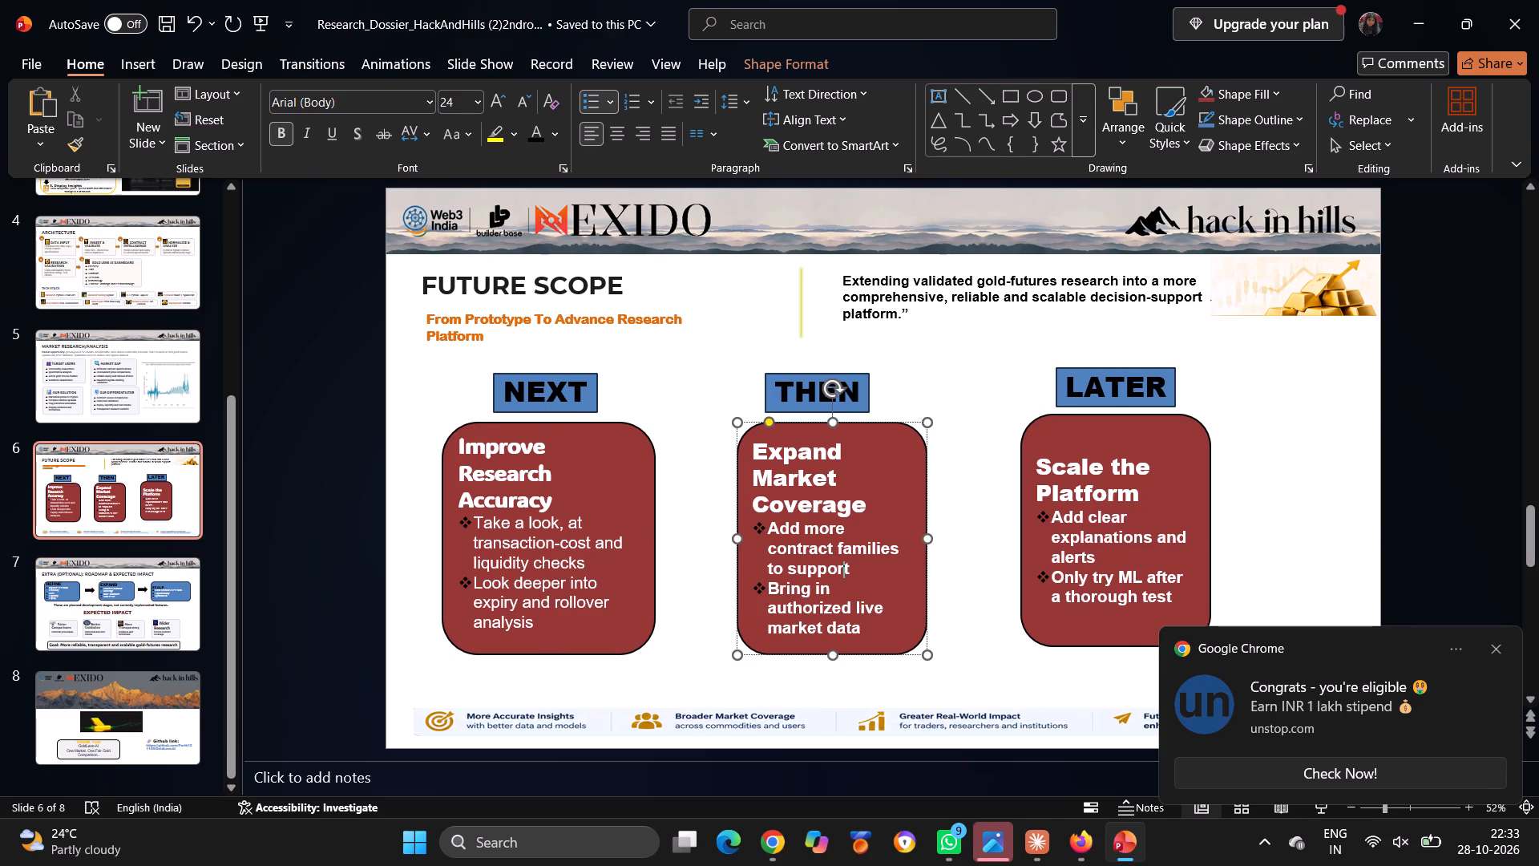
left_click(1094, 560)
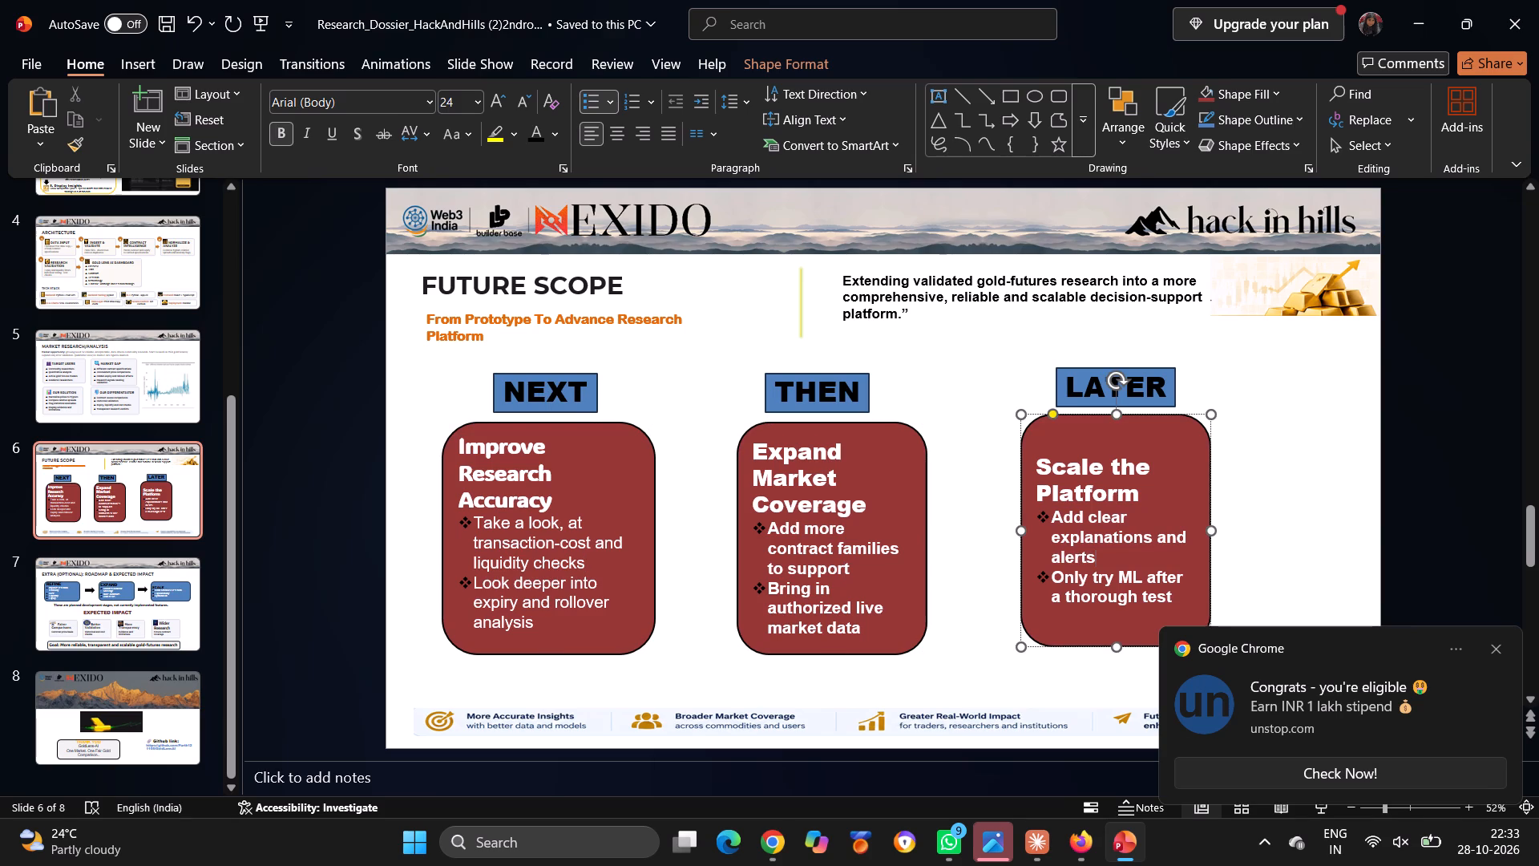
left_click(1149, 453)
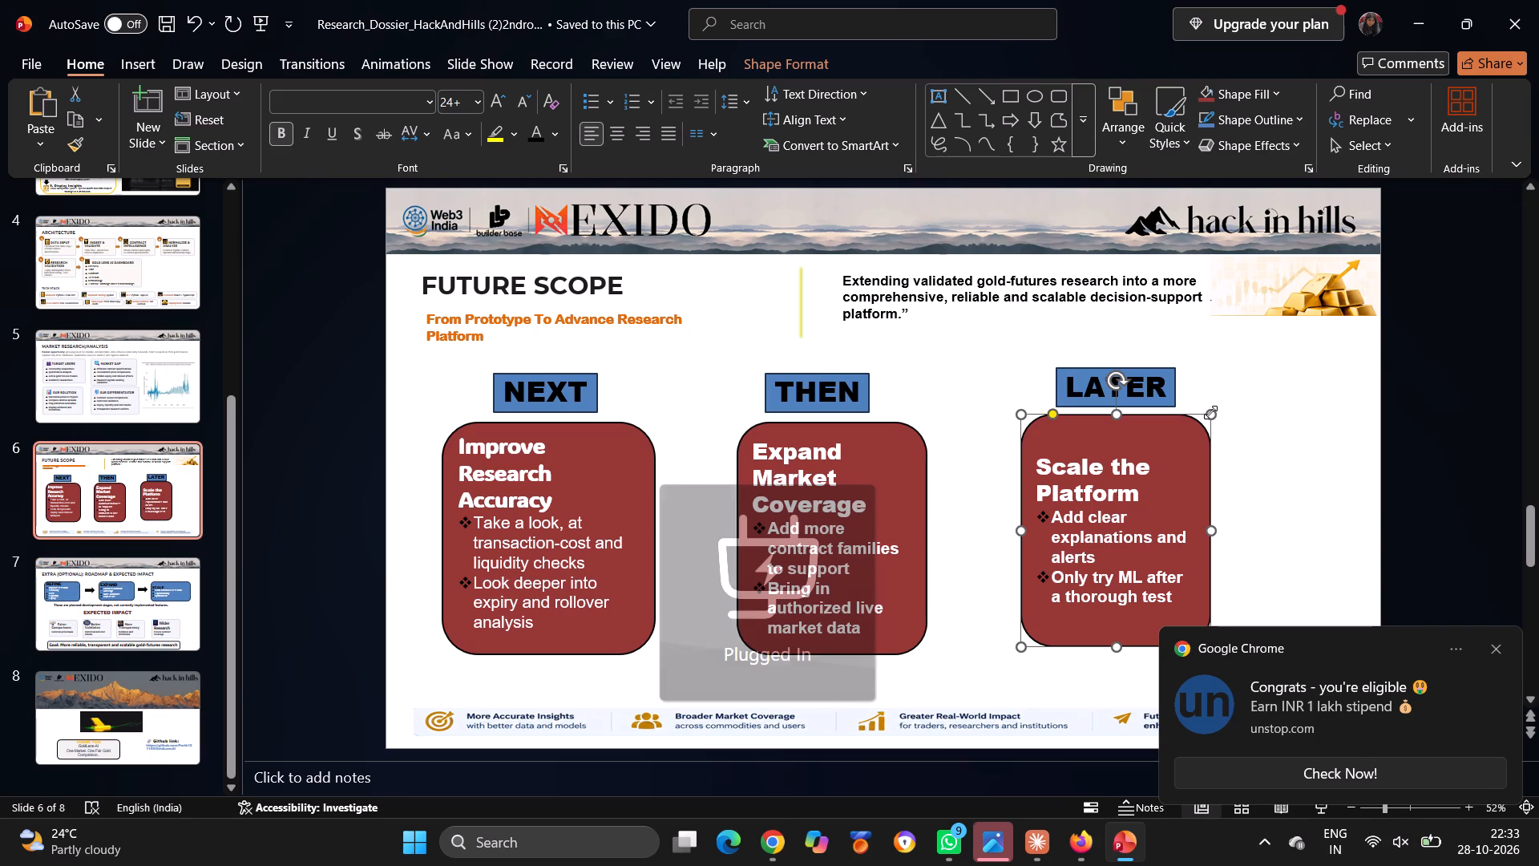
left_click(139, 68)
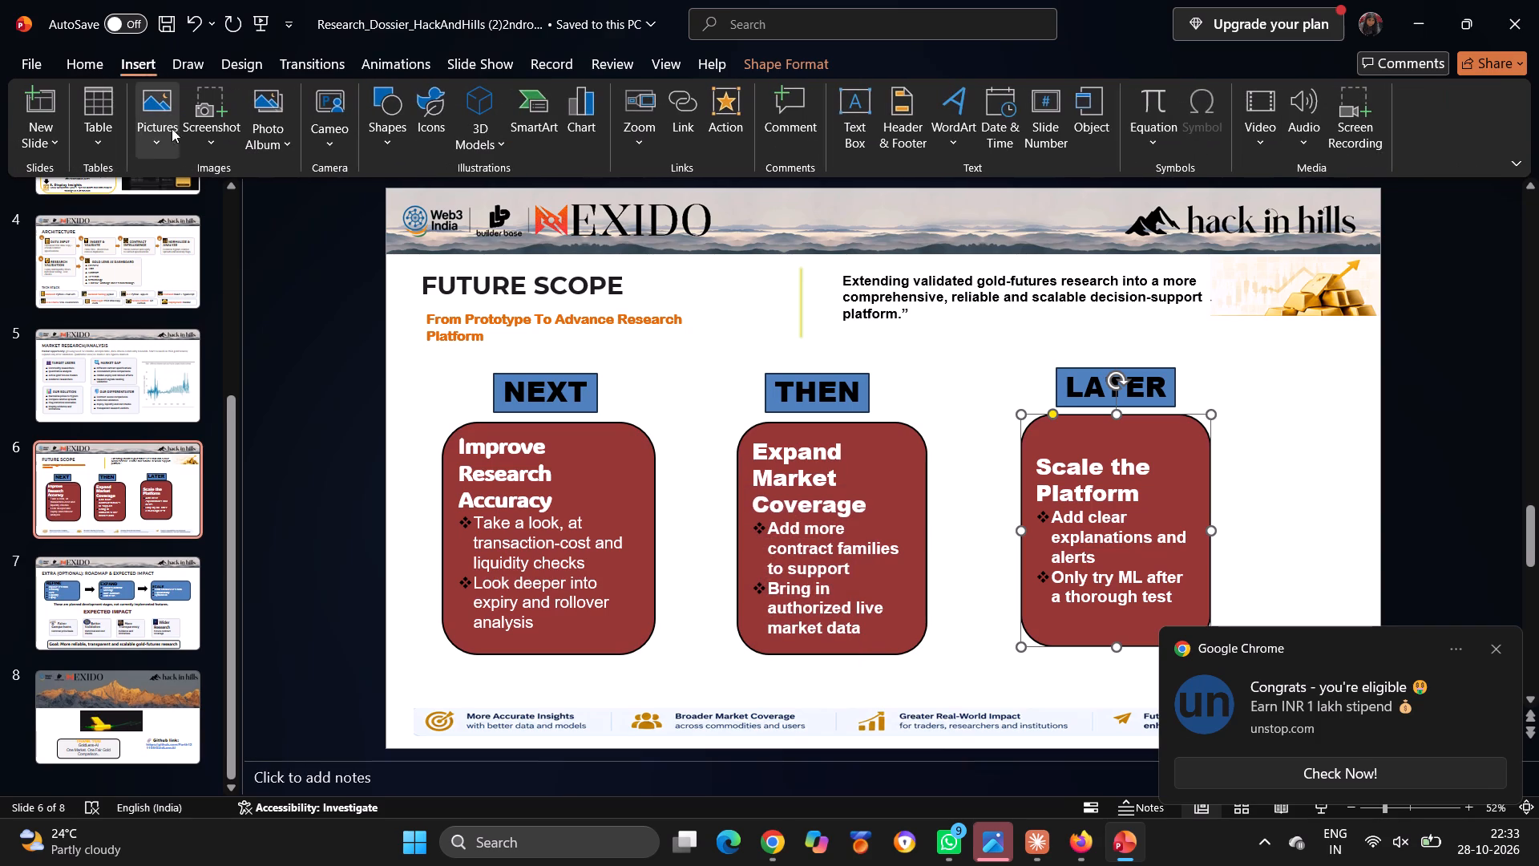
left_click(156, 140)
left_click(180, 200)
scroll(105, 200, "up", 4)
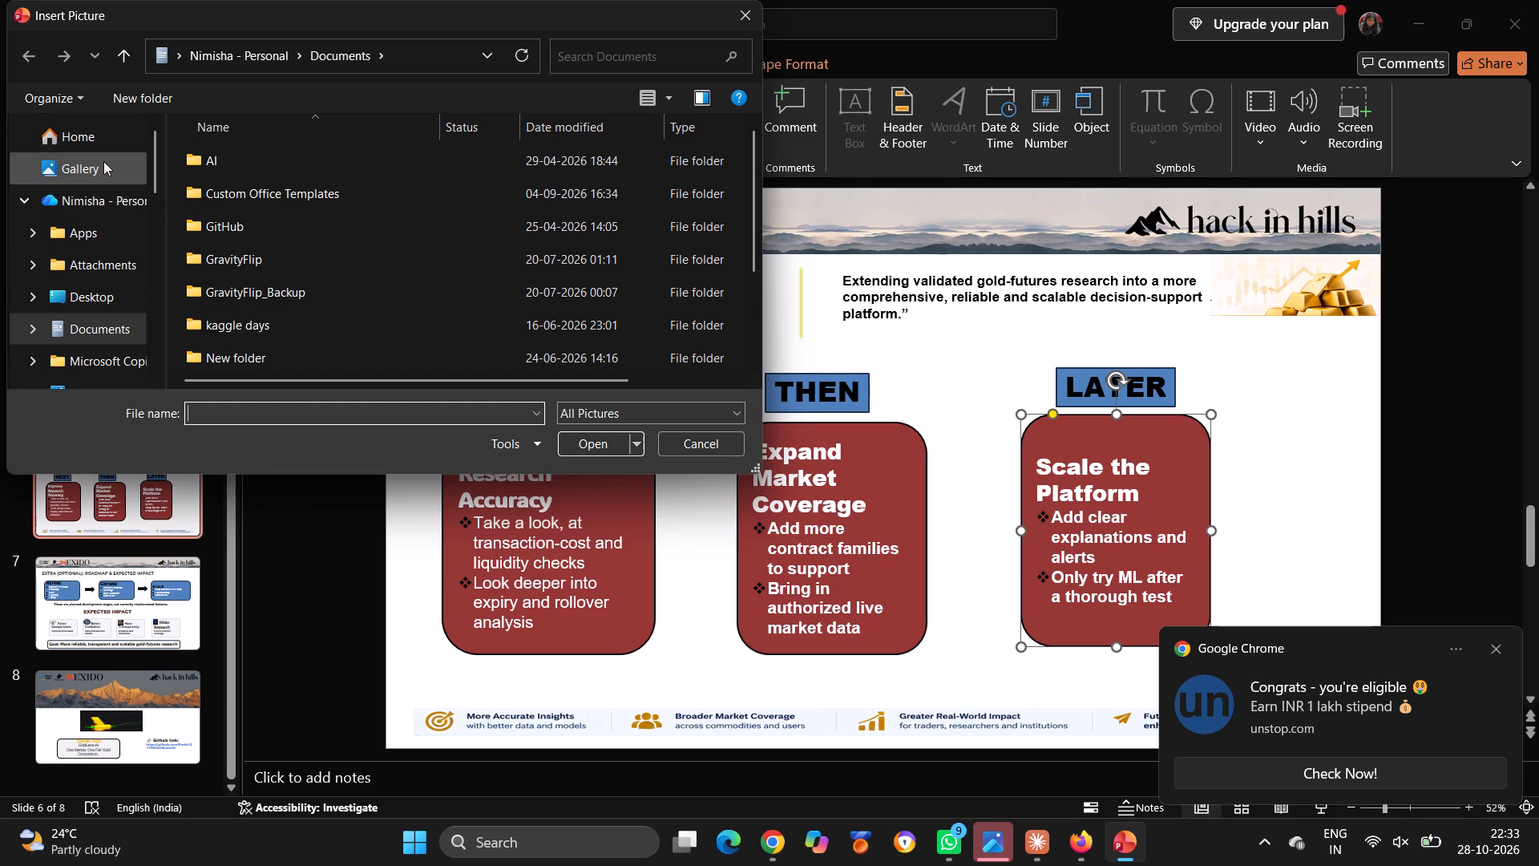
left_click(103, 159)
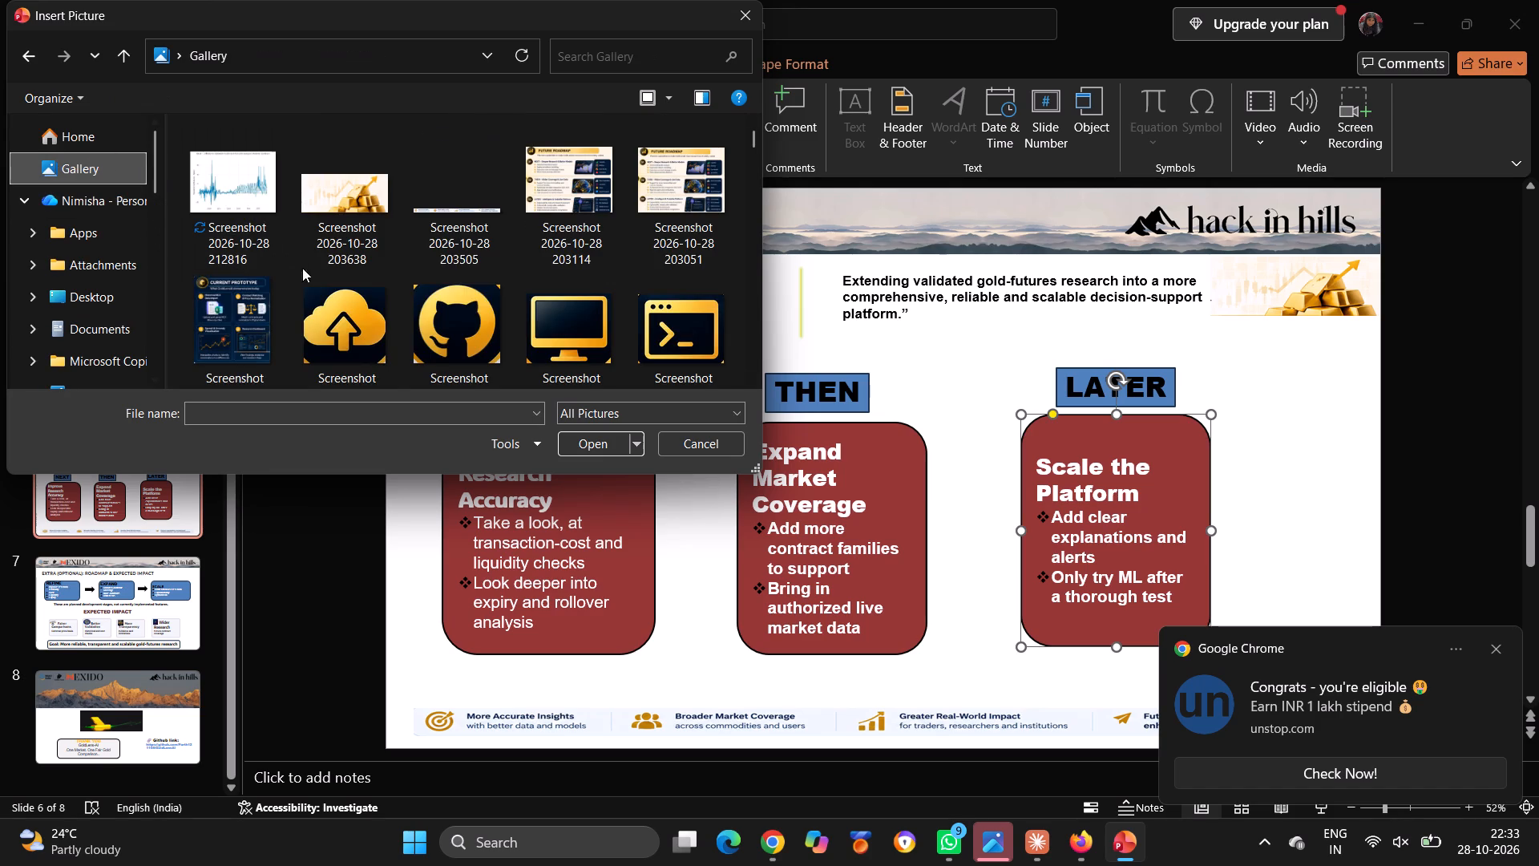
scroll(314, 287, "down", 2)
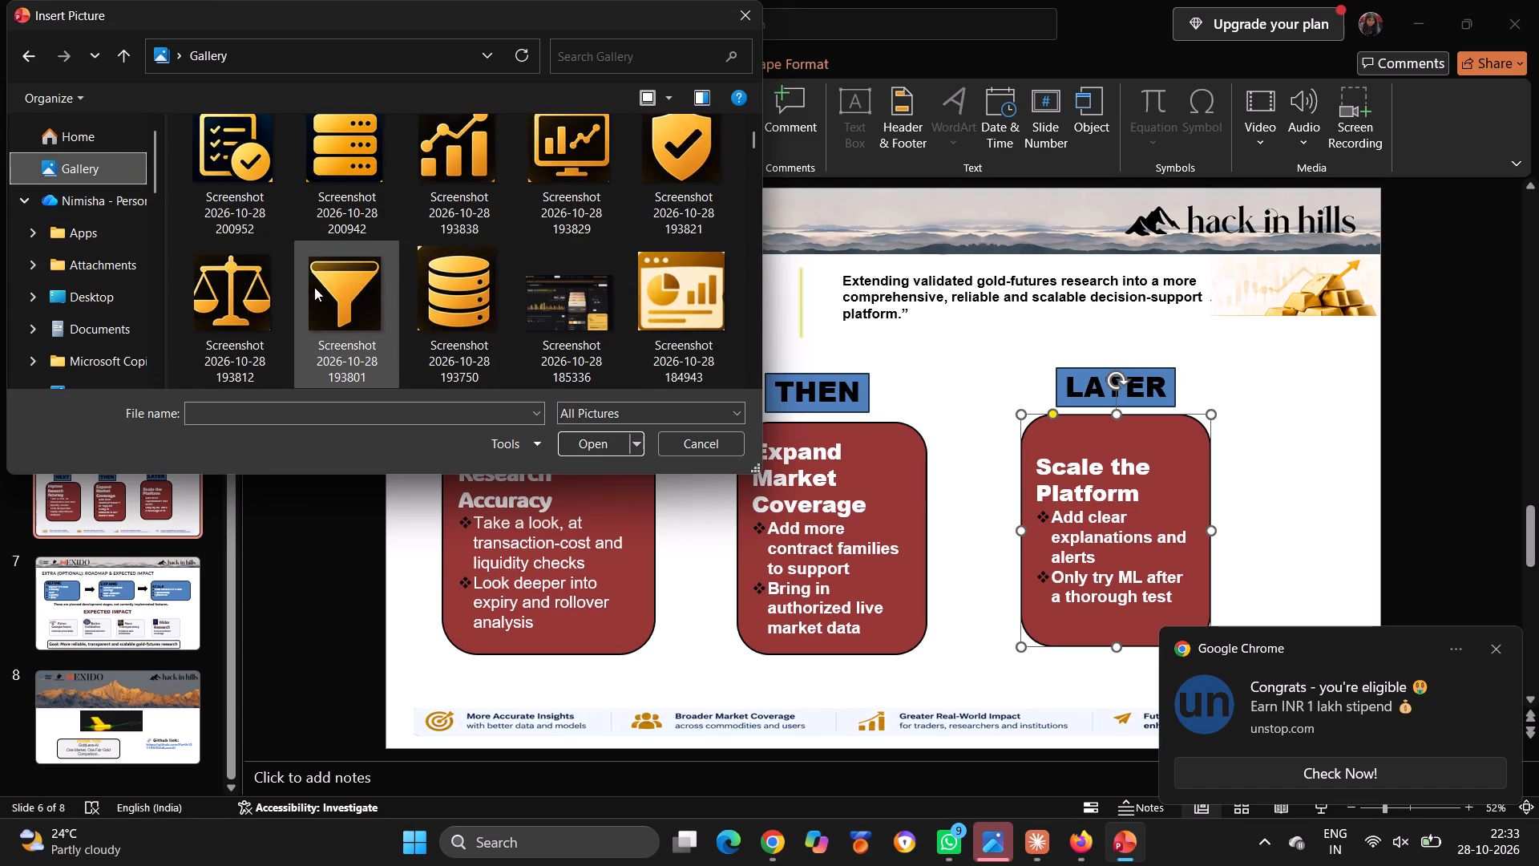
left_click(433, 216)
left_click(568, 439)
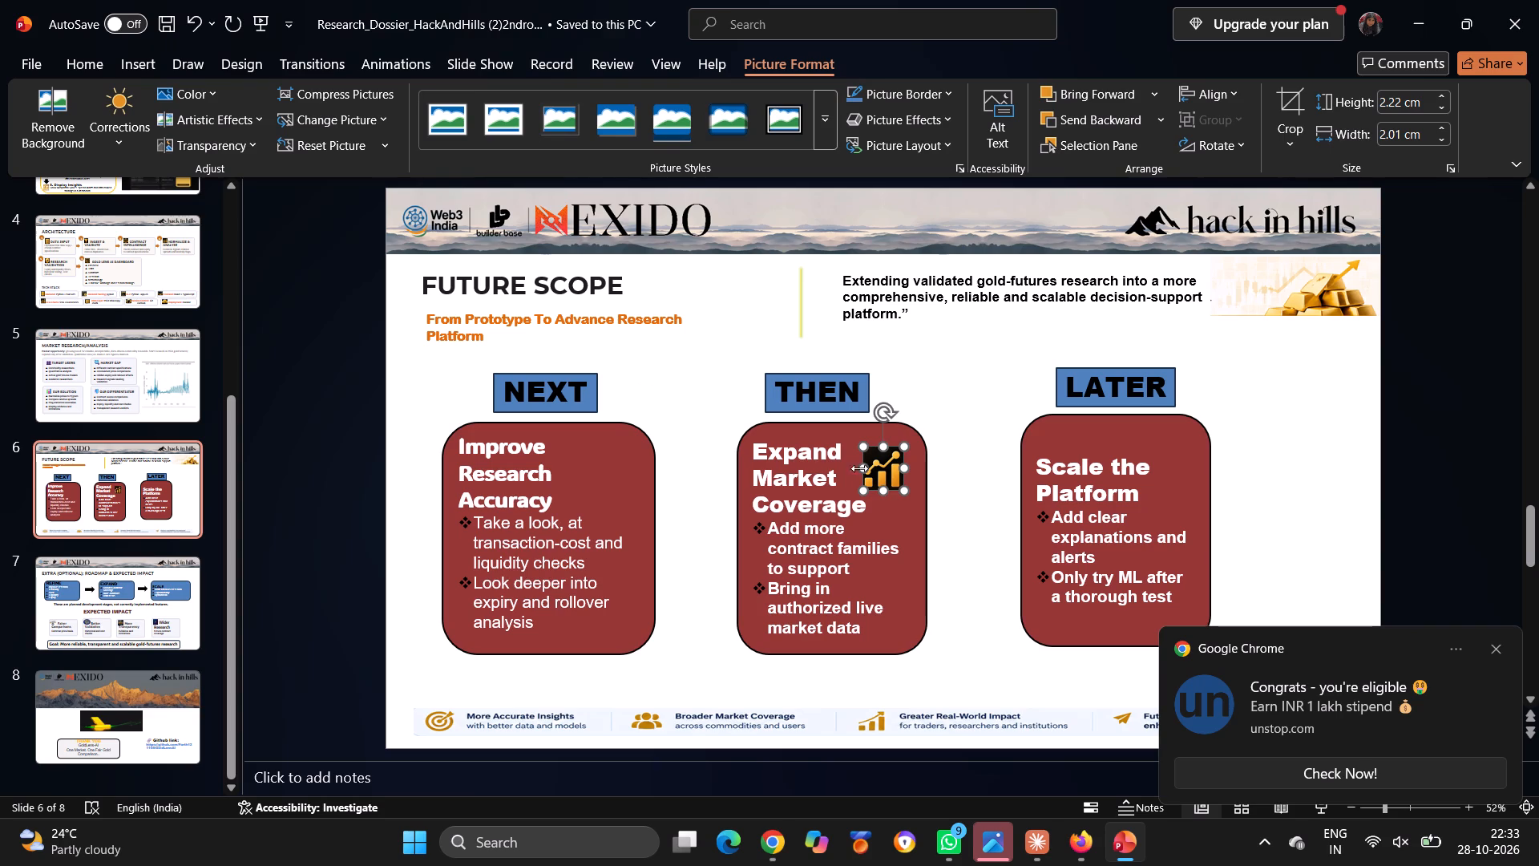
Move the bar-chart icon to the top centre of the LATER box and add an empty line above the heading to make room.
left_click_drag(877, 474, 1141, 439)
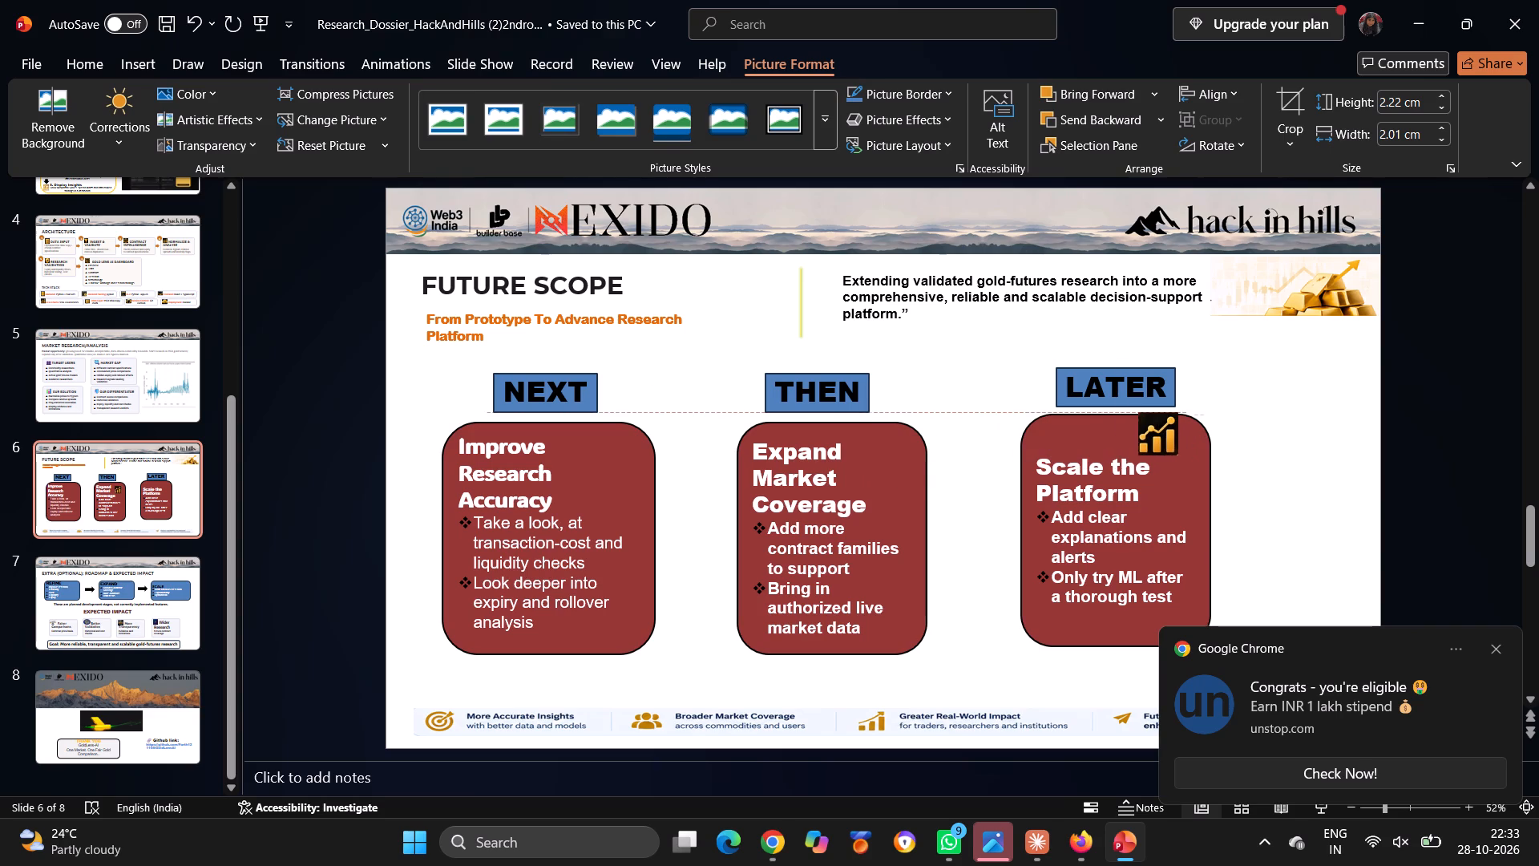
left_click_drag(1141, 439, 1103, 445)
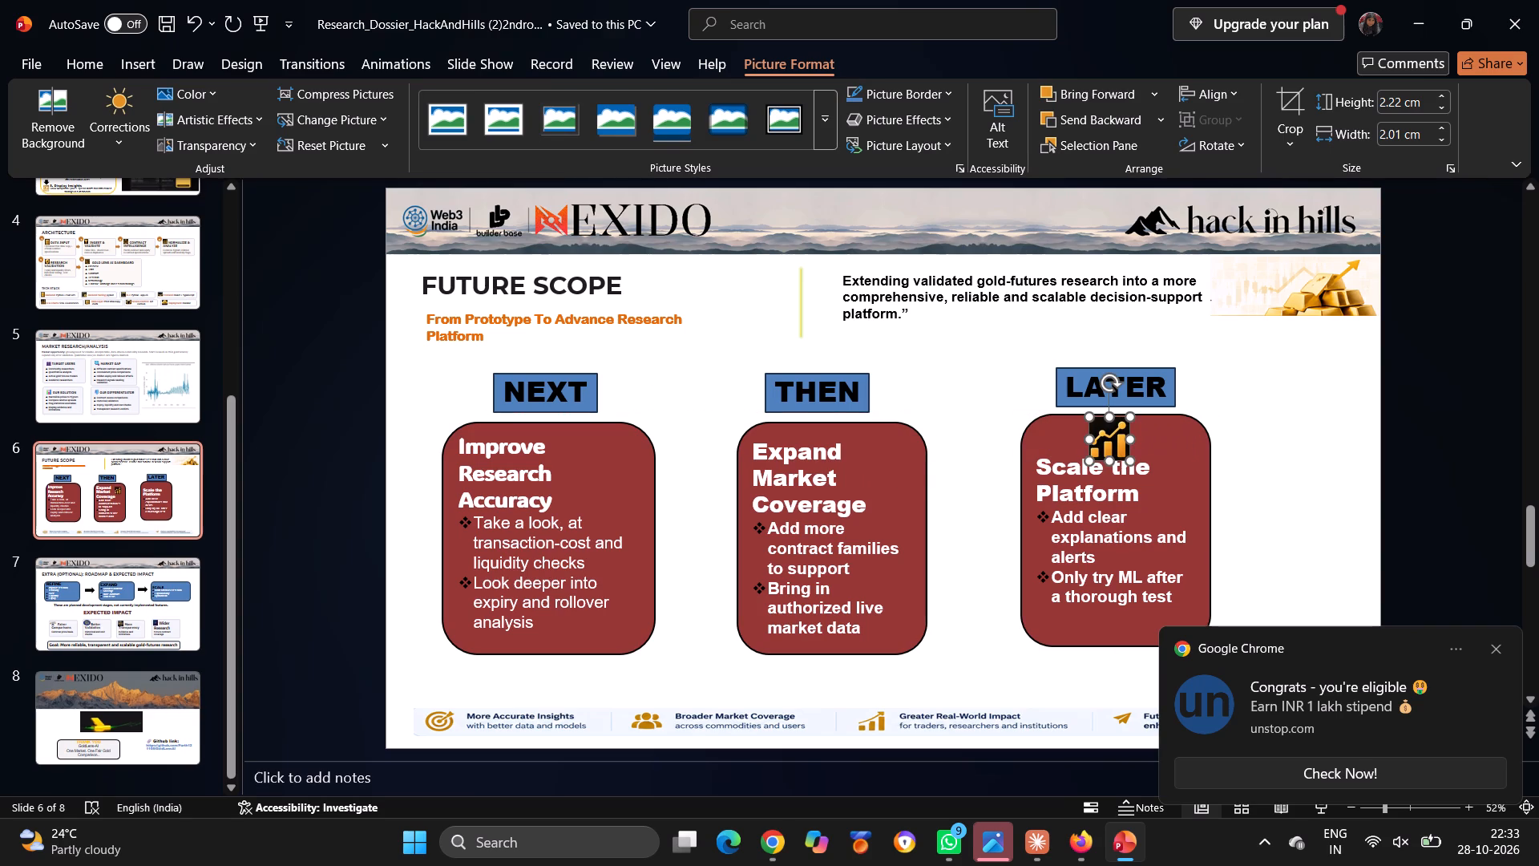
left_click(1040, 467)
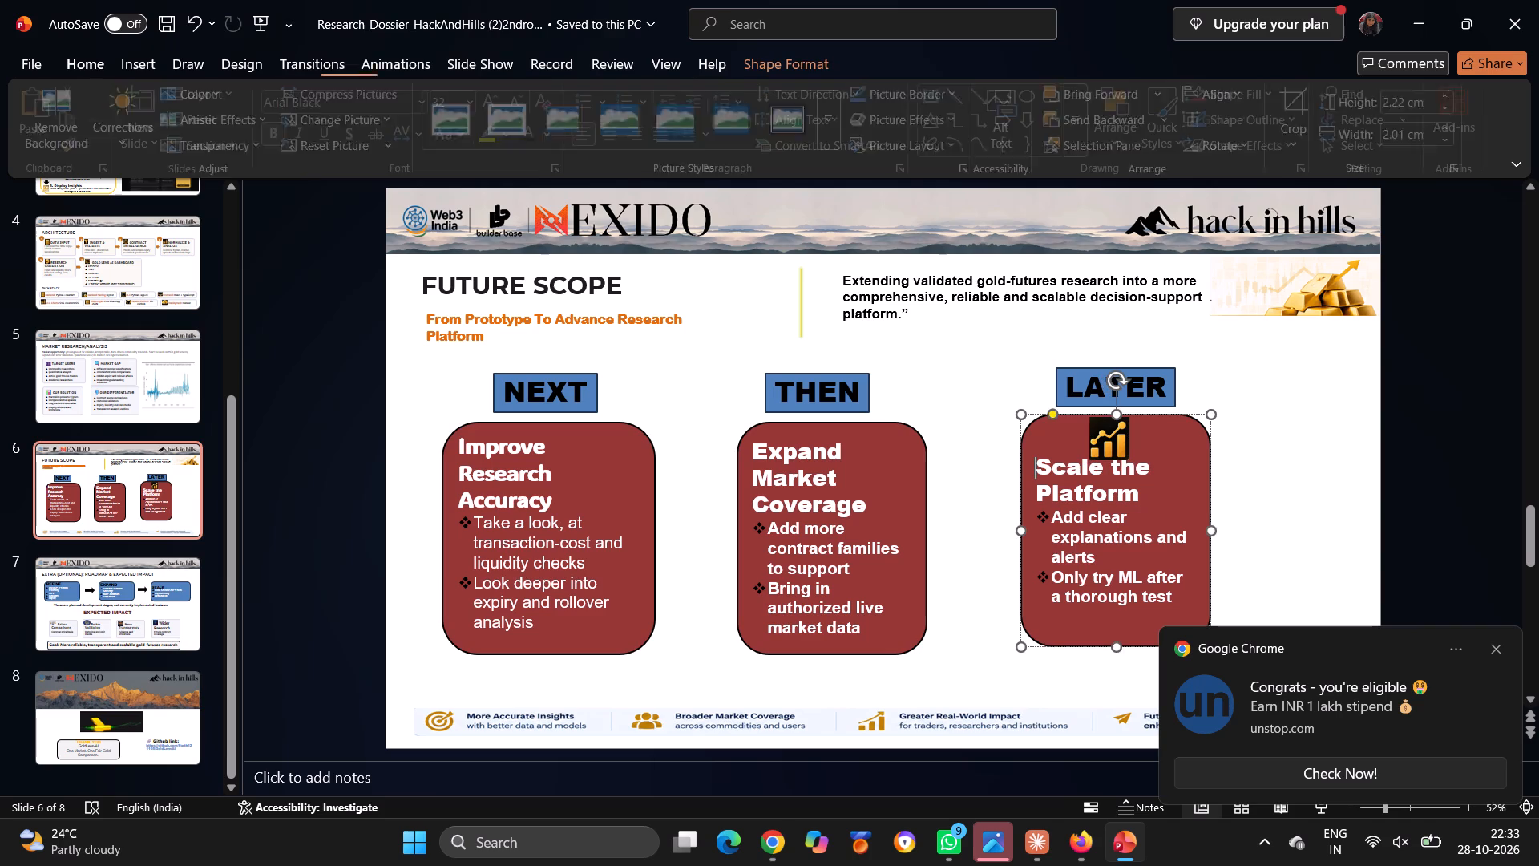
key("Return")
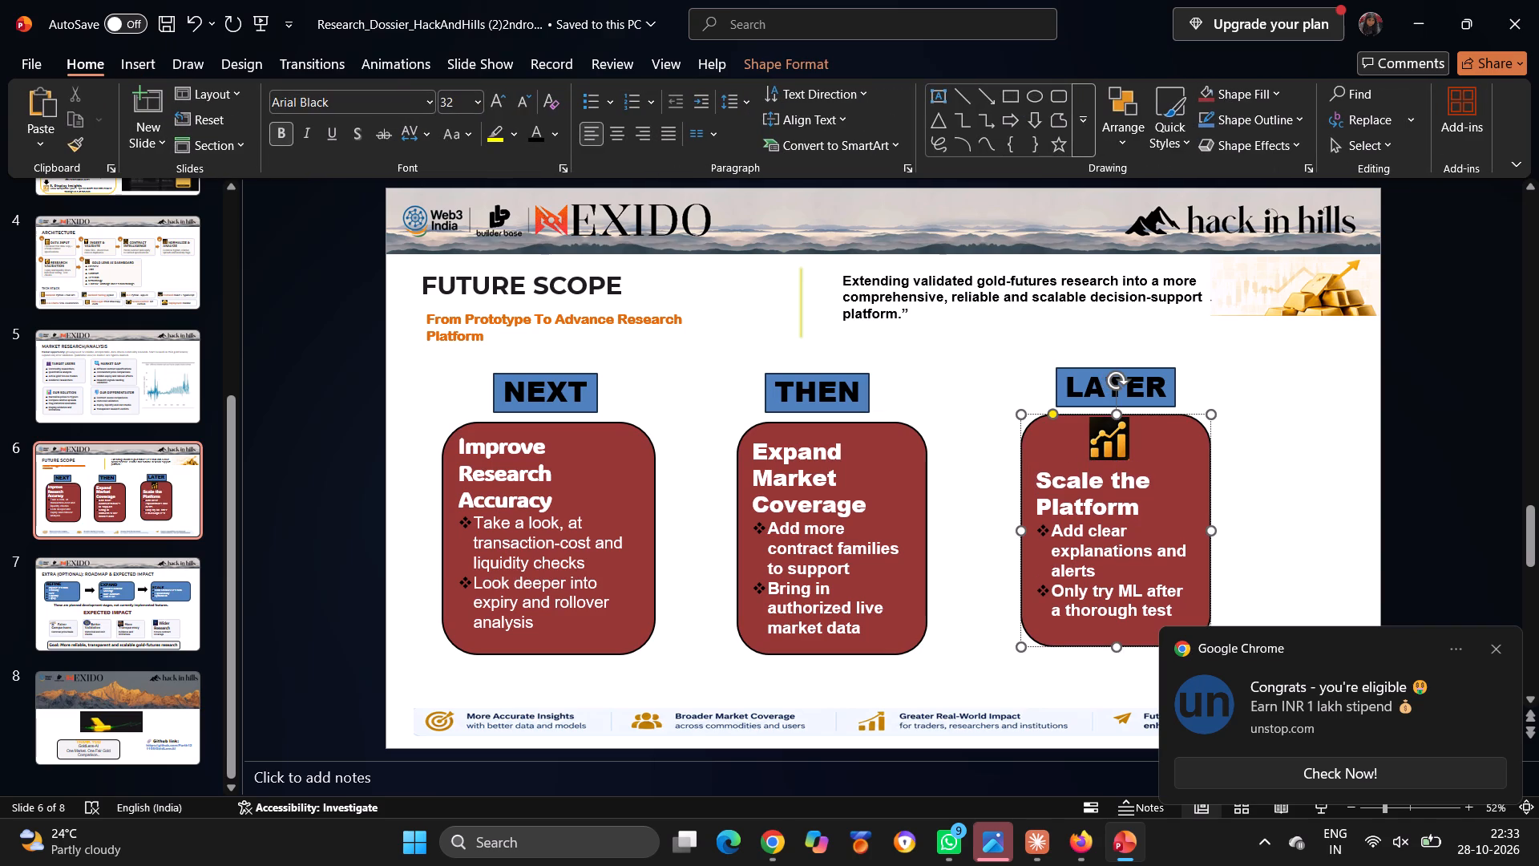
Stretch the bar-chart icon wider on both sides and reduce its height slightly from the top, keeping it above the "Scale the Platform" heading.
left_click(1125, 450)
left_click_drag(1088, 438, 1072, 444)
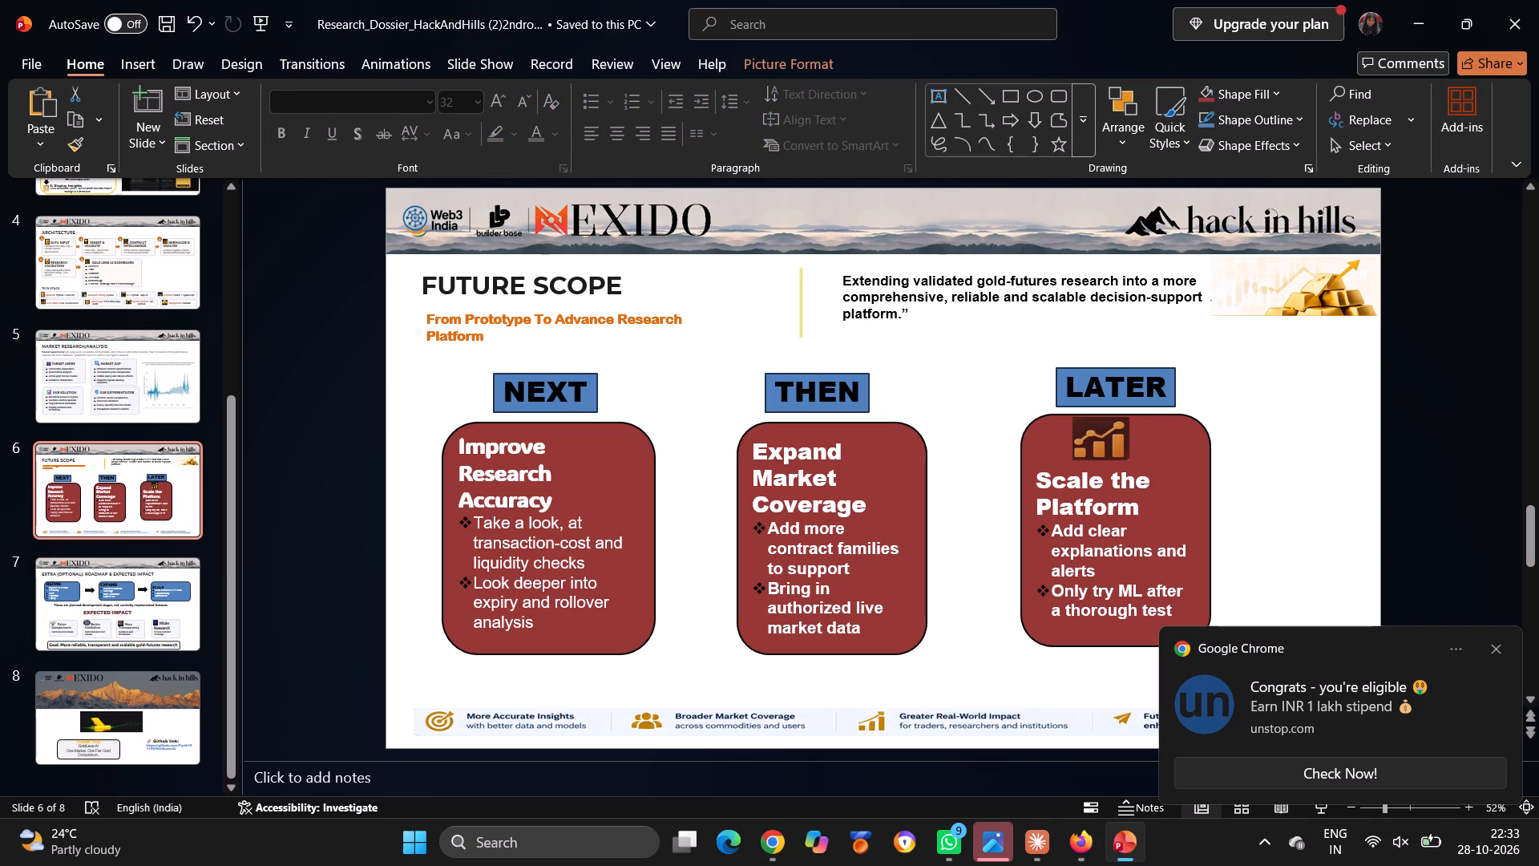
left_click_drag(1072, 444, 1070, 447)
left_click_drag(1127, 443, 1141, 445)
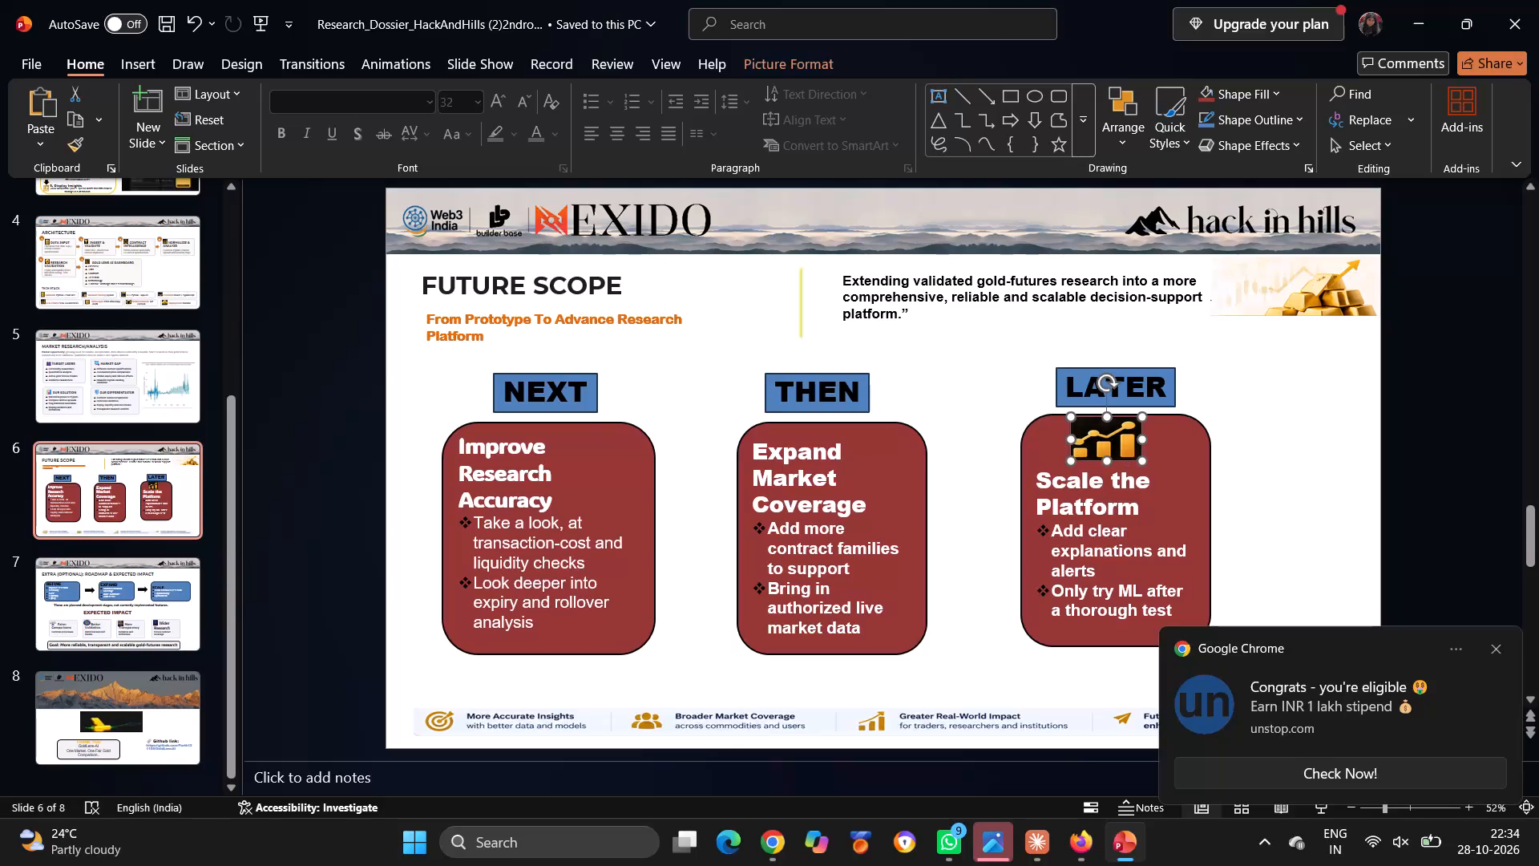
left_click_drag(1108, 416, 1110, 424)
left_click(1292, 414)
left_click(1292, 414)
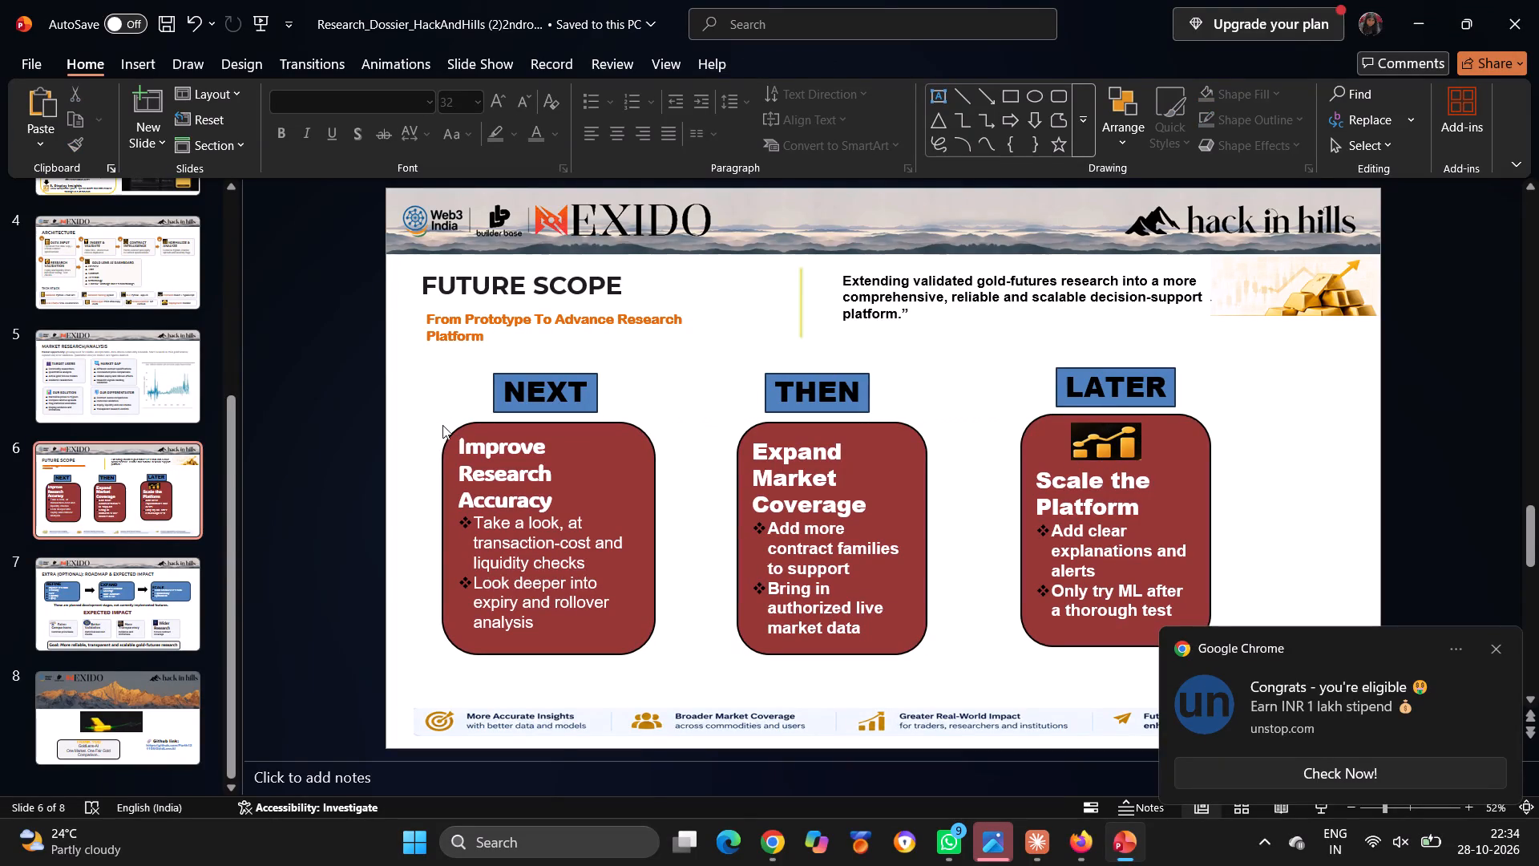
Add an empty line above "Expand Market Coverage" and widen the THEN box slightly on its left side.
left_click(753, 448)
key("Return")
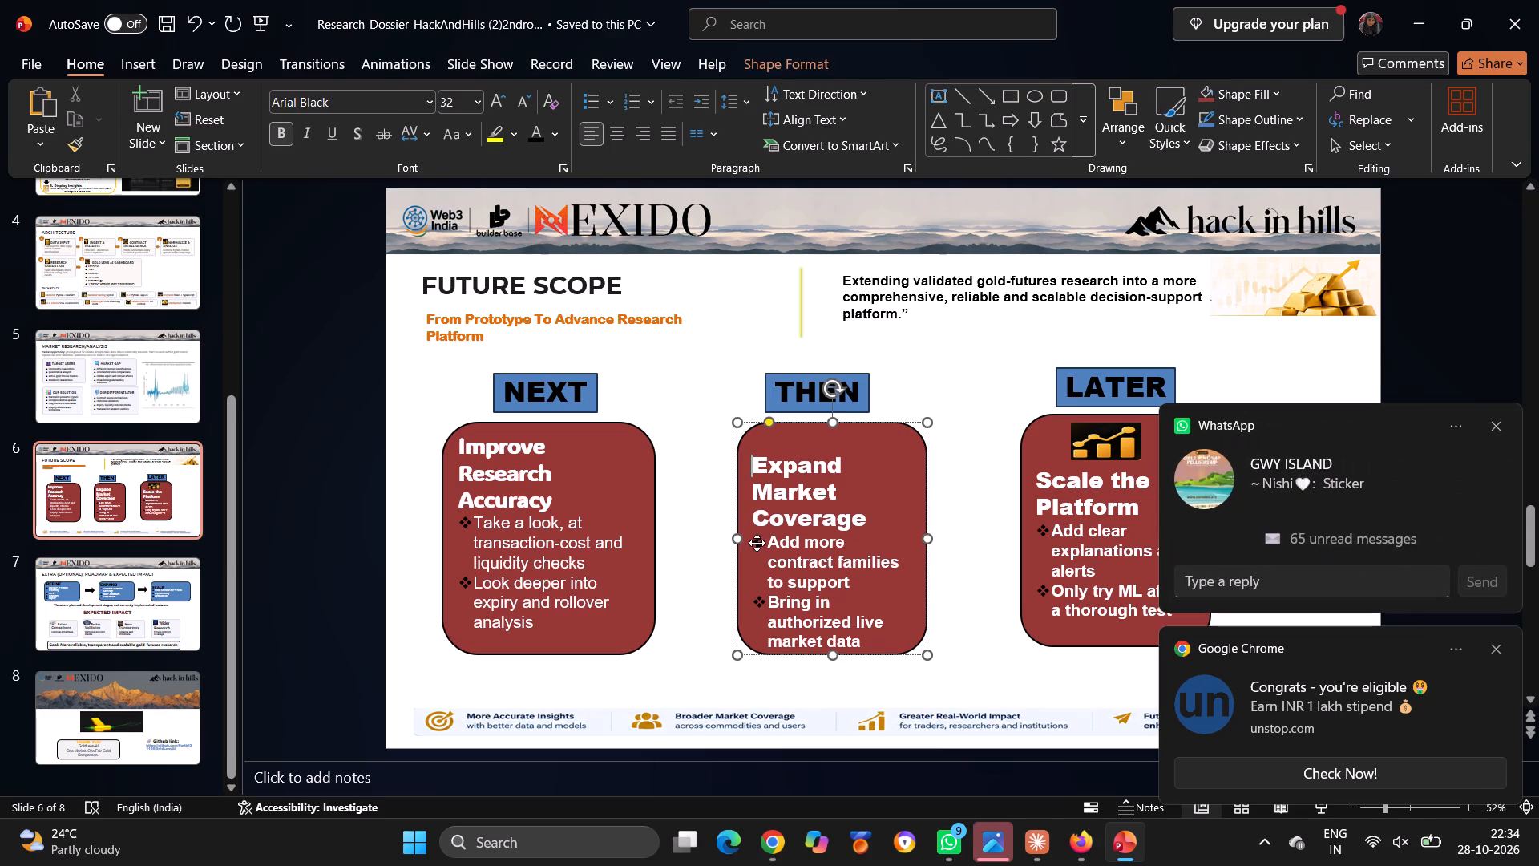
left_click_drag(736, 534, 726, 537)
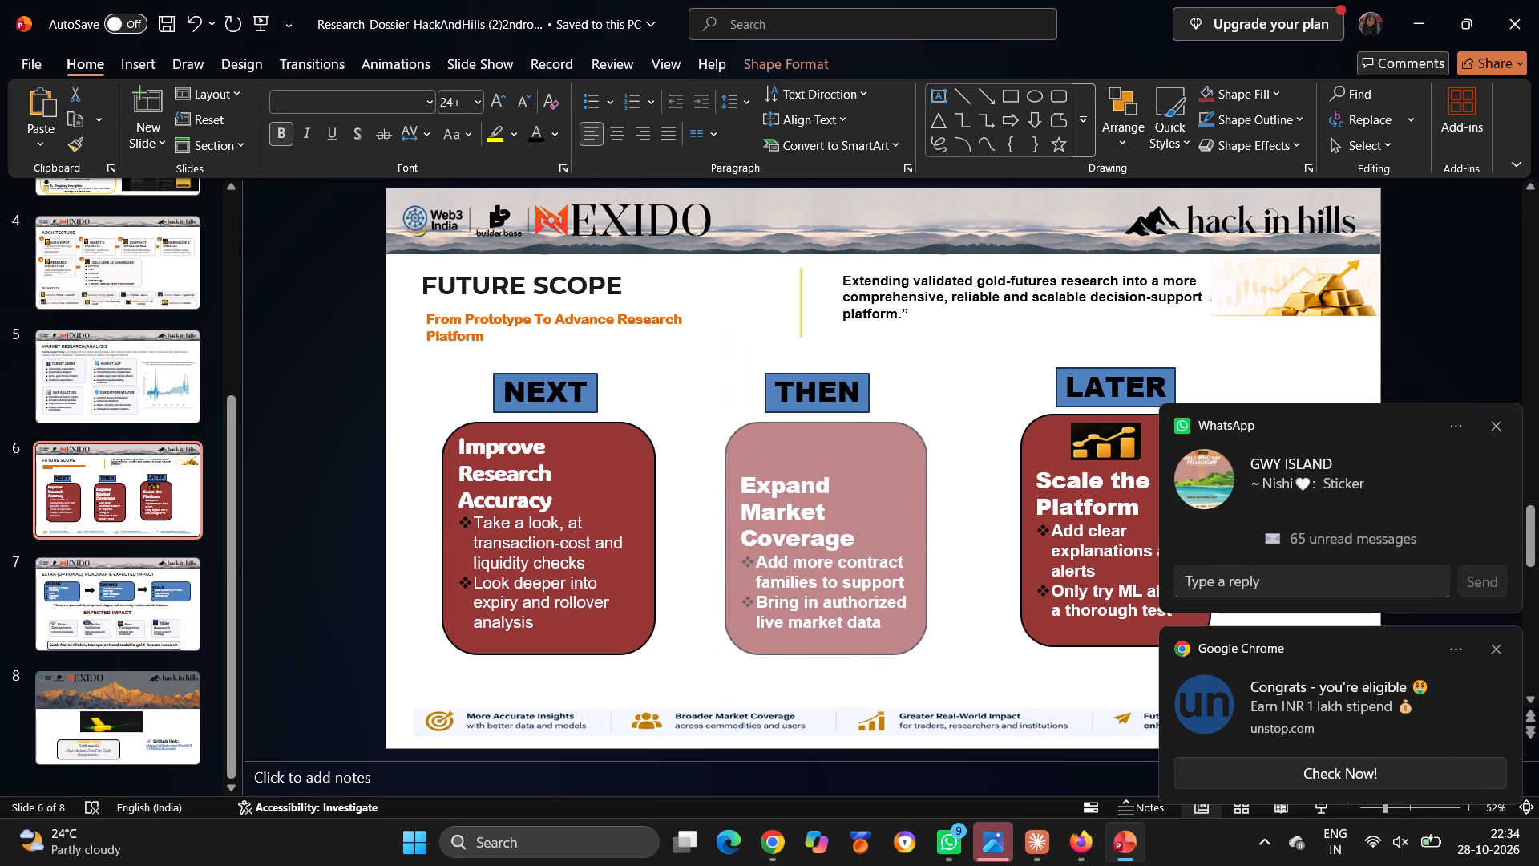
left_click_drag(726, 537, 728, 539)
left_click(785, 459)
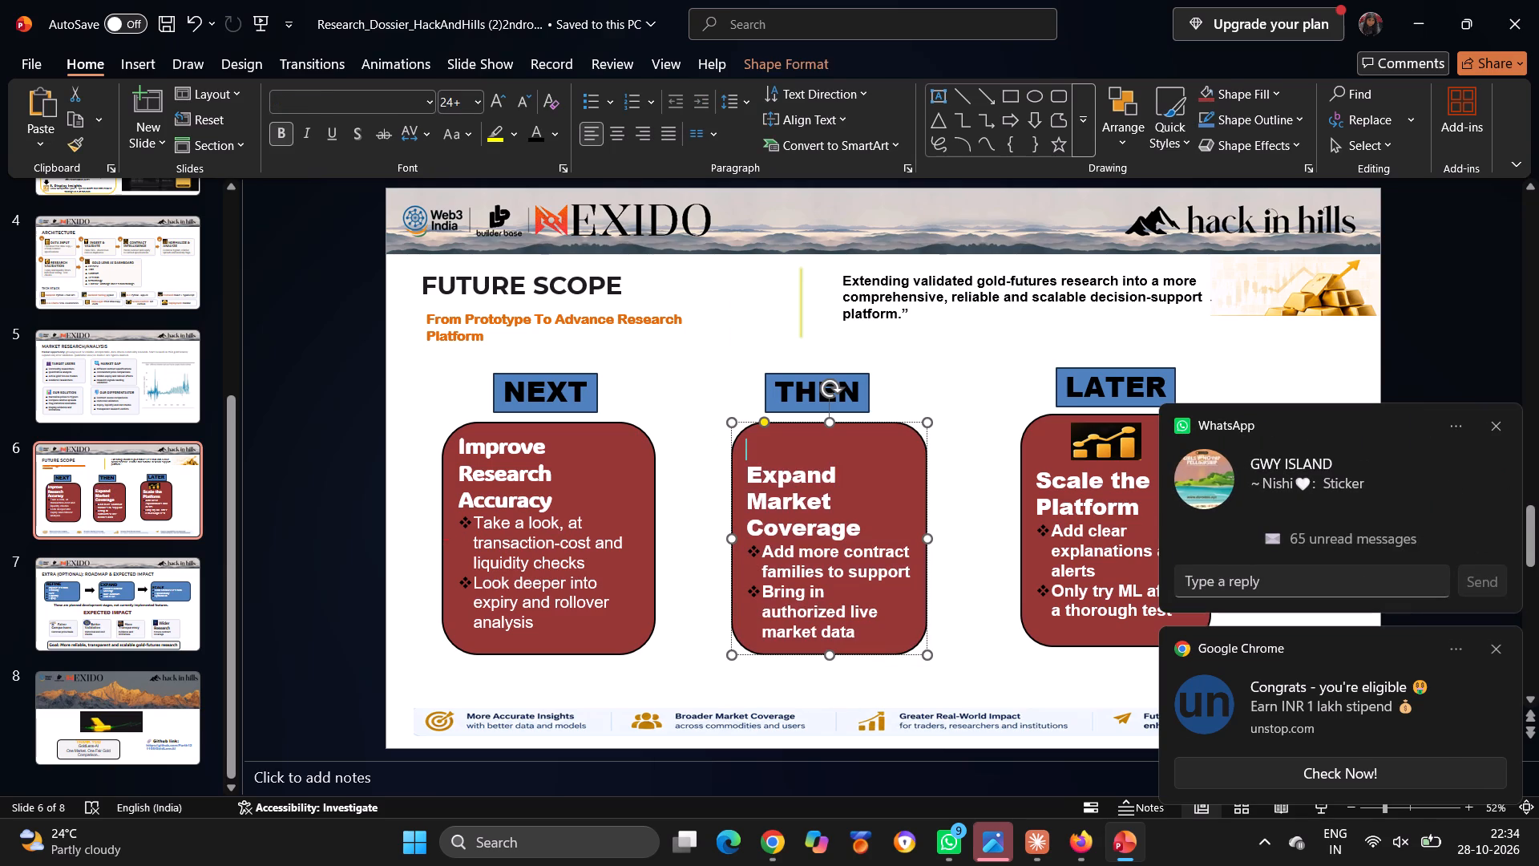
left_click(143, 63)
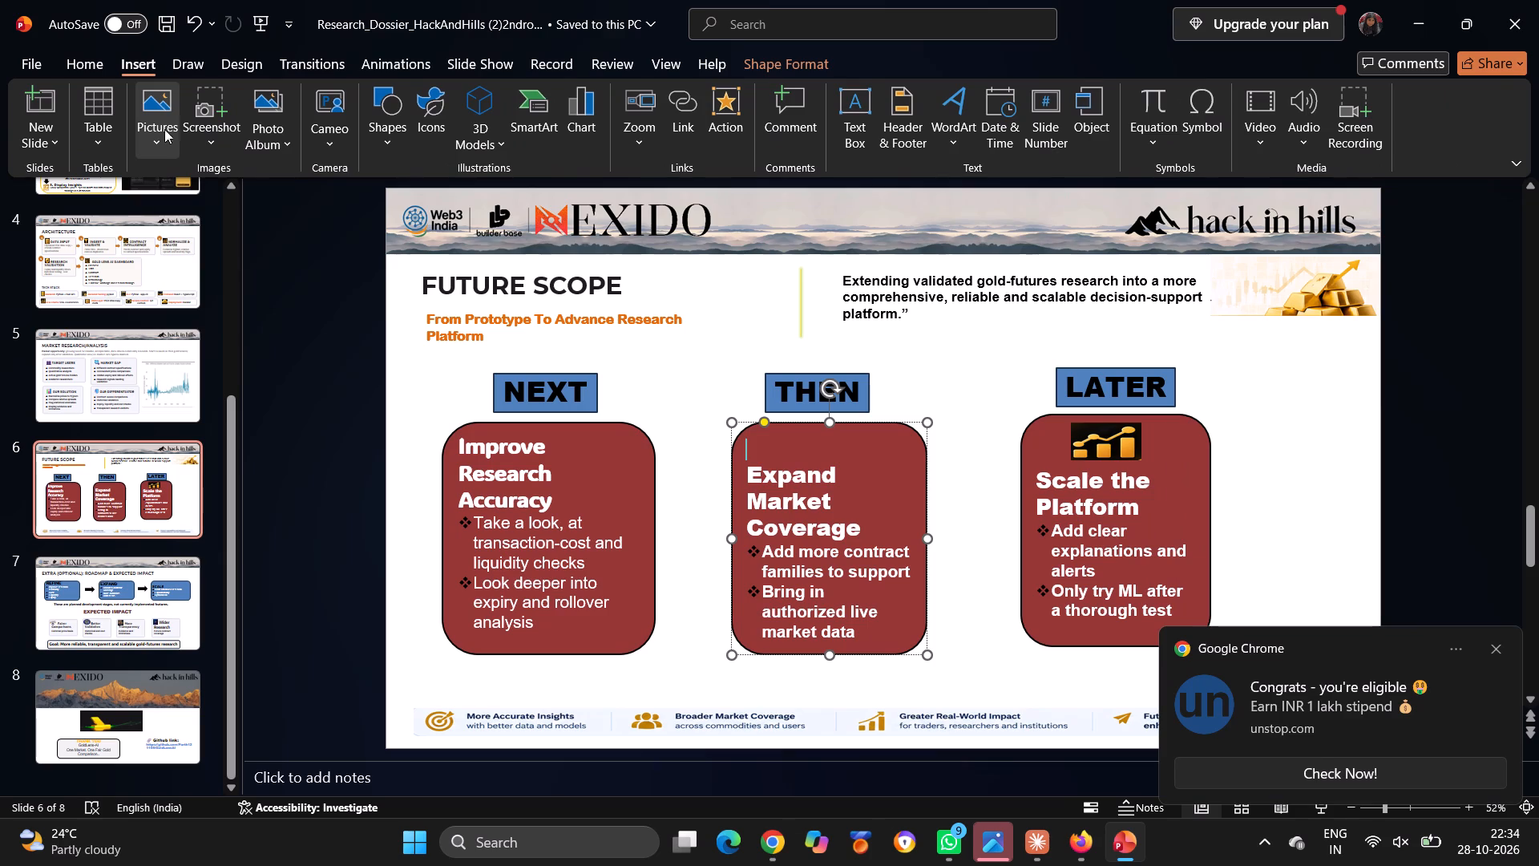
left_click(159, 140)
left_click(176, 200)
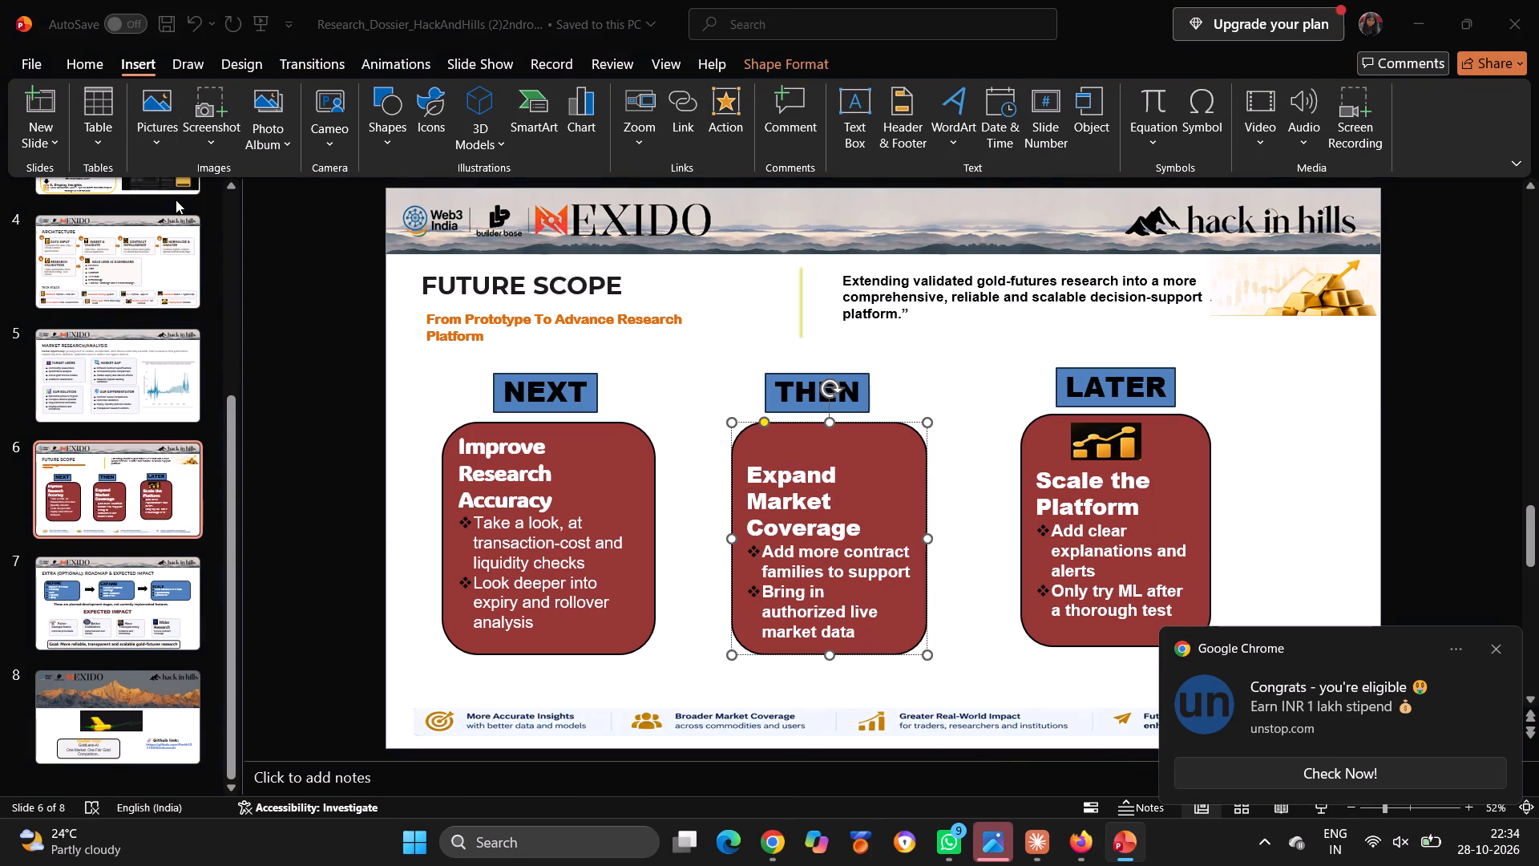
scroll(60, 185, "up", 3)
left_click(60, 185)
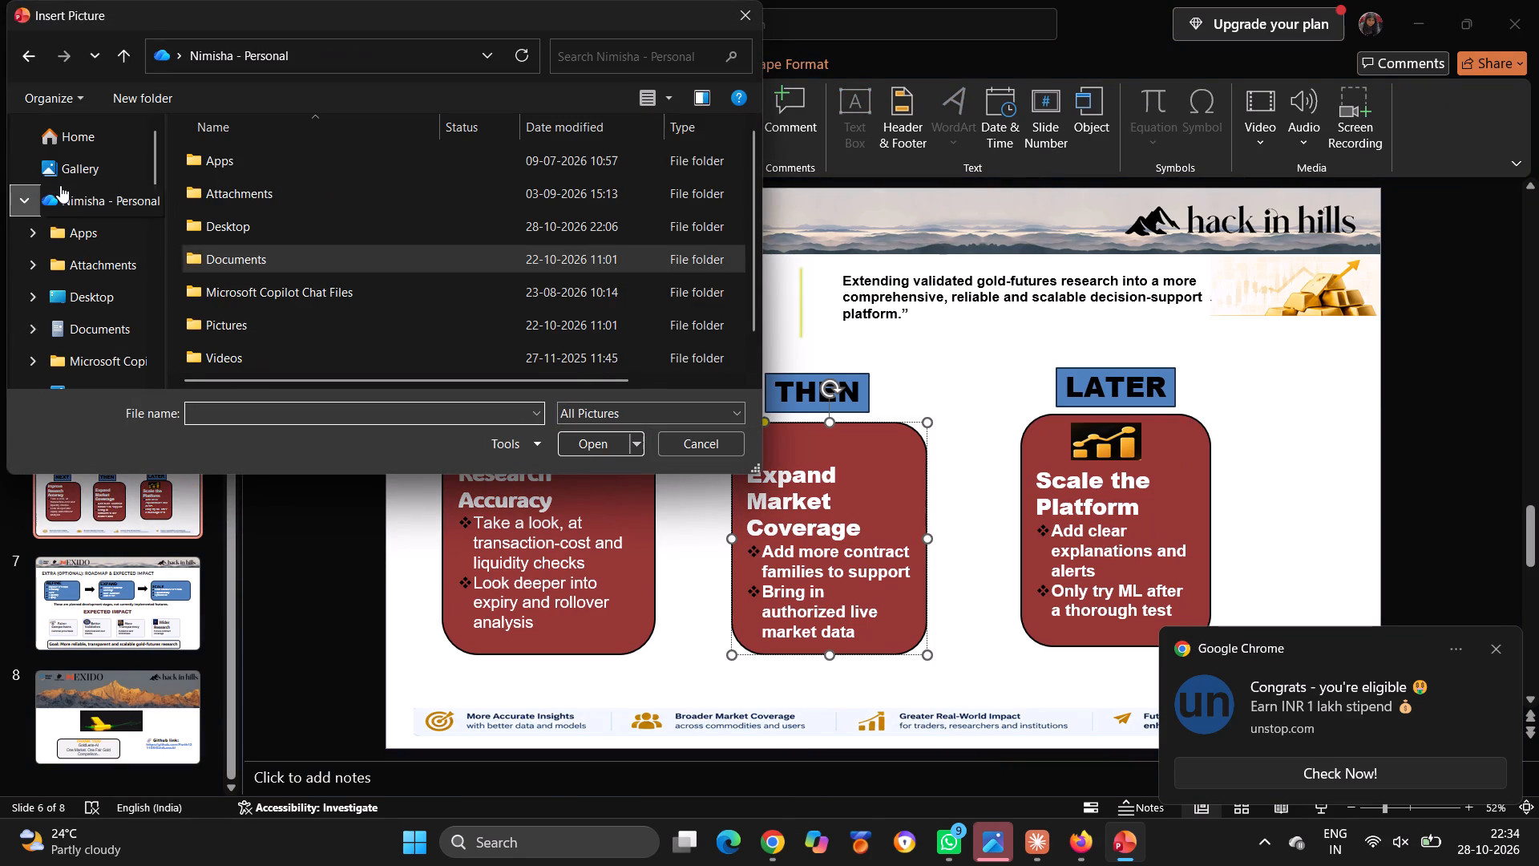
left_click(74, 167)
scroll(299, 273, "down", 1)
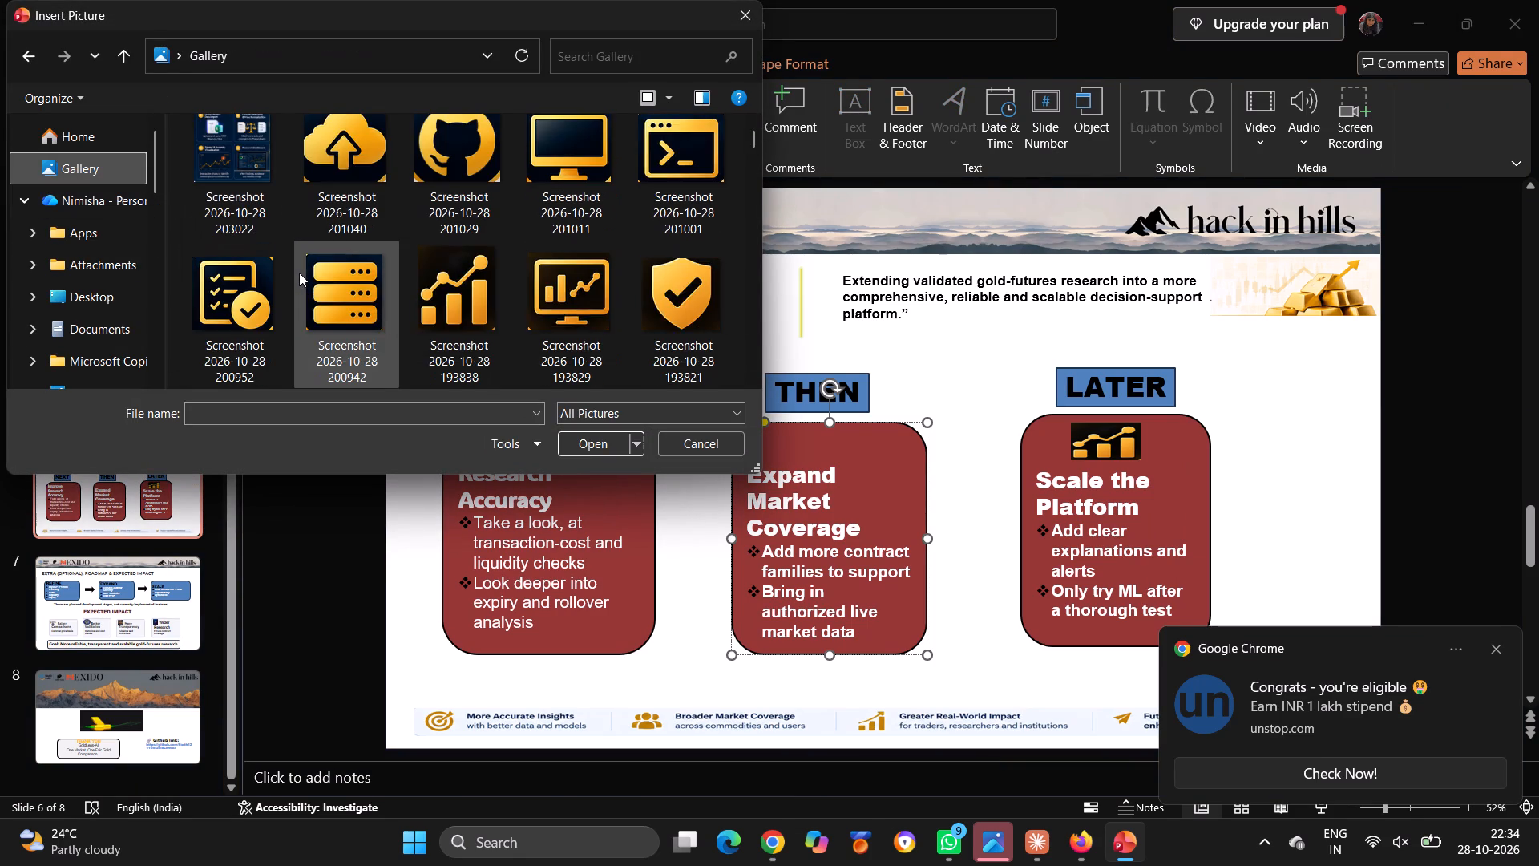
scroll(299, 273, "down", 1)
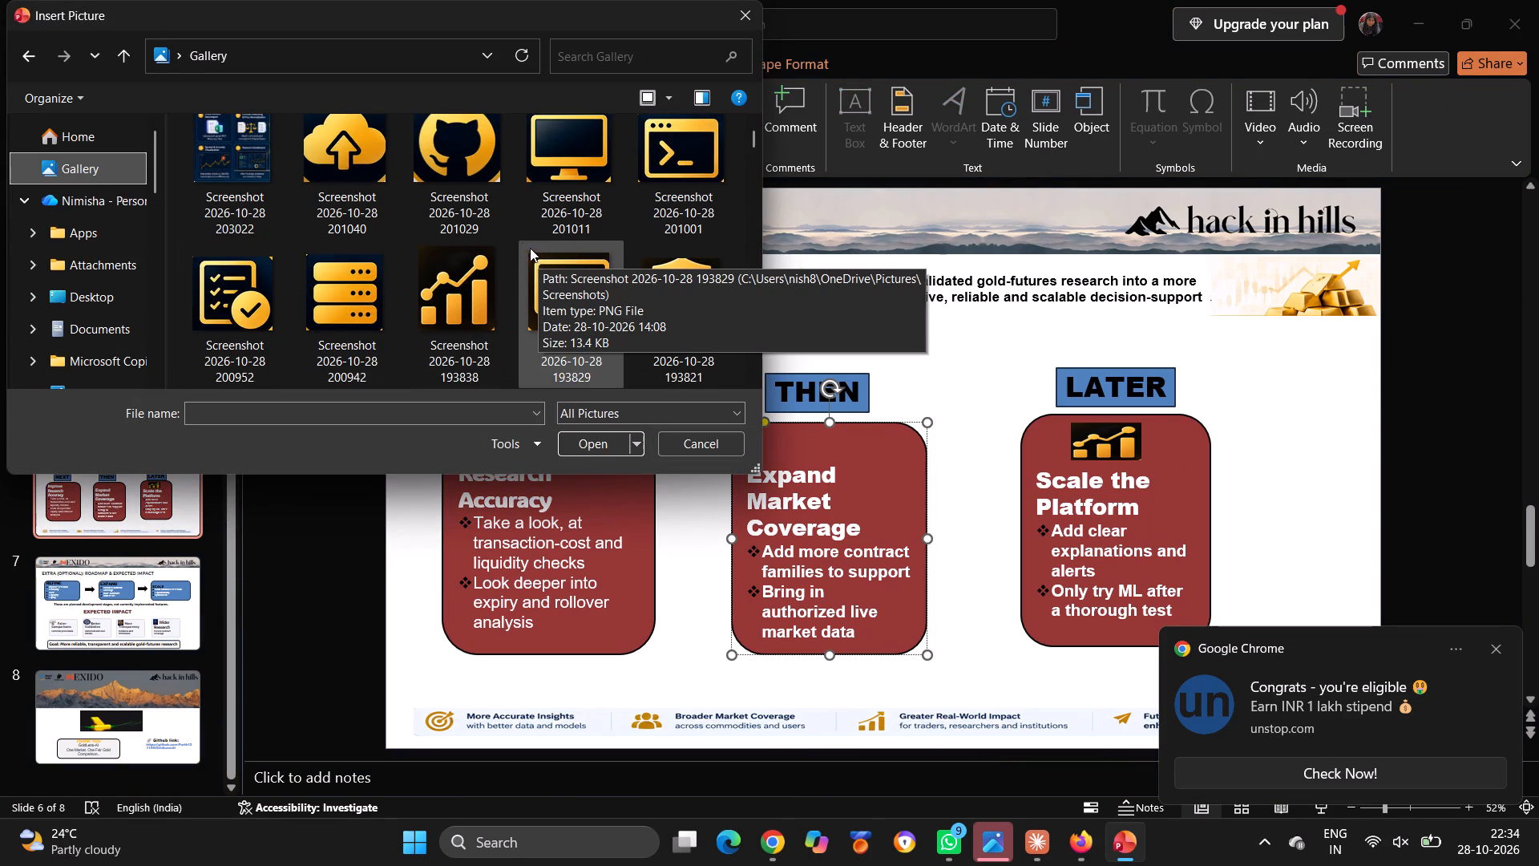
scroll(490, 254, "down", 1)
left_click(485, 260)
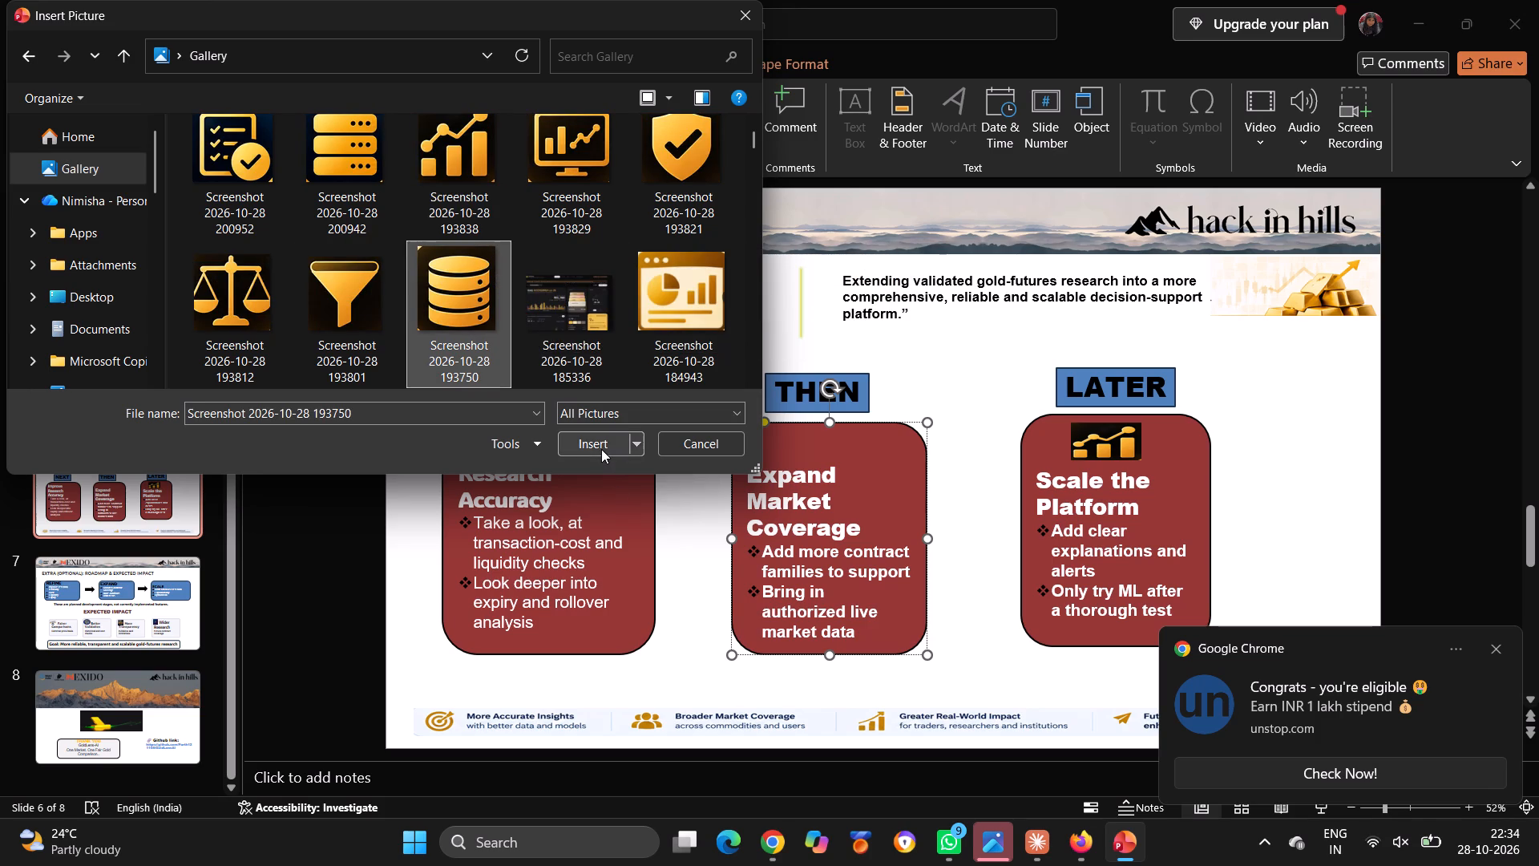
left_click(601, 449)
Place the database icon at the top centre of the THEN box, resized to about 1.97 cm high and 2.95 cm wide.
left_click_drag(886, 461, 818, 439)
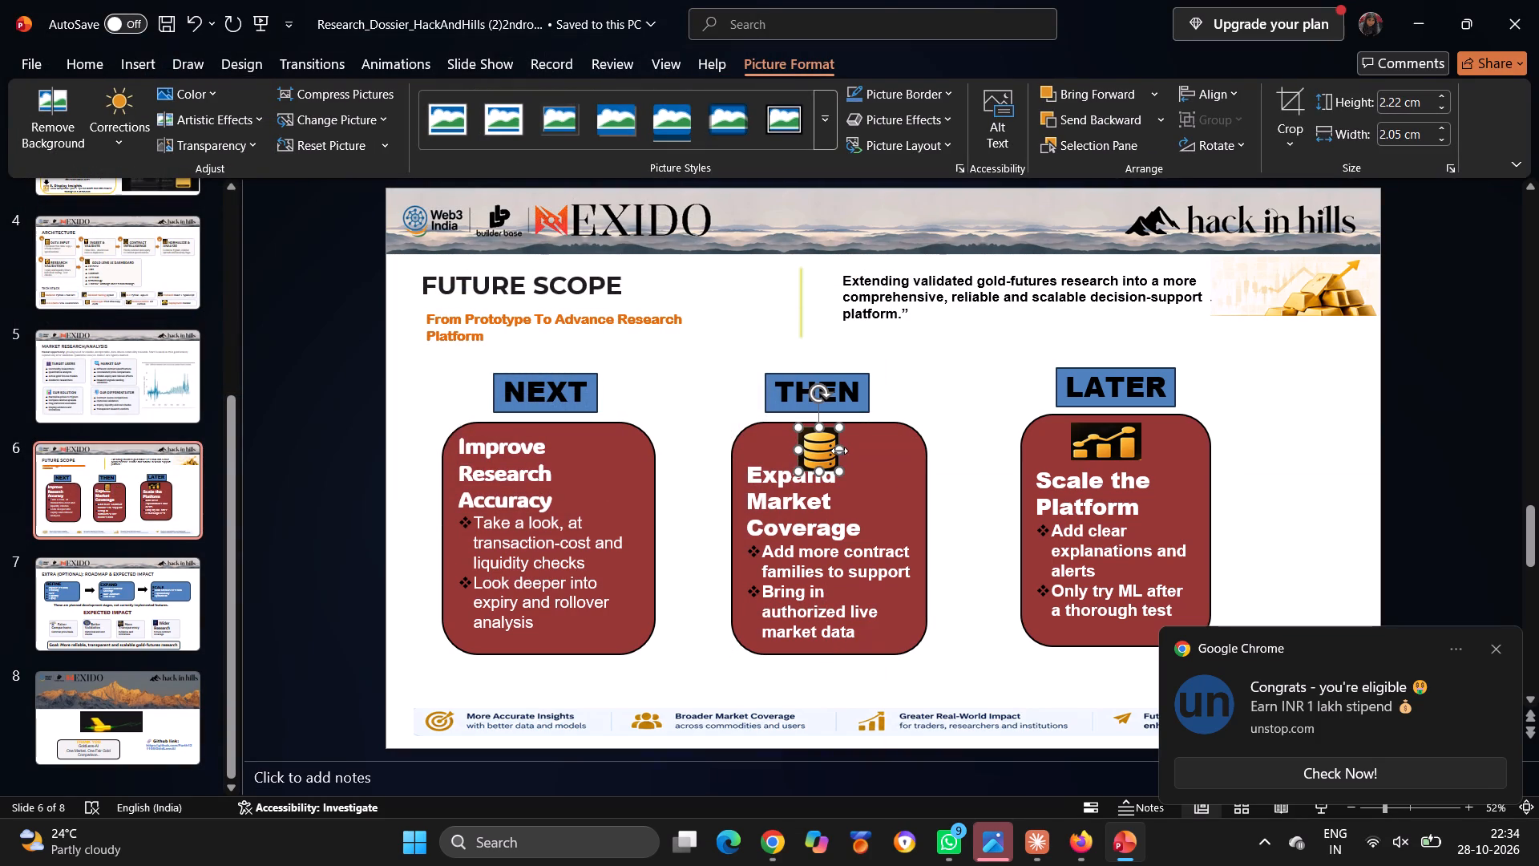
left_click_drag(839, 451, 856, 447)
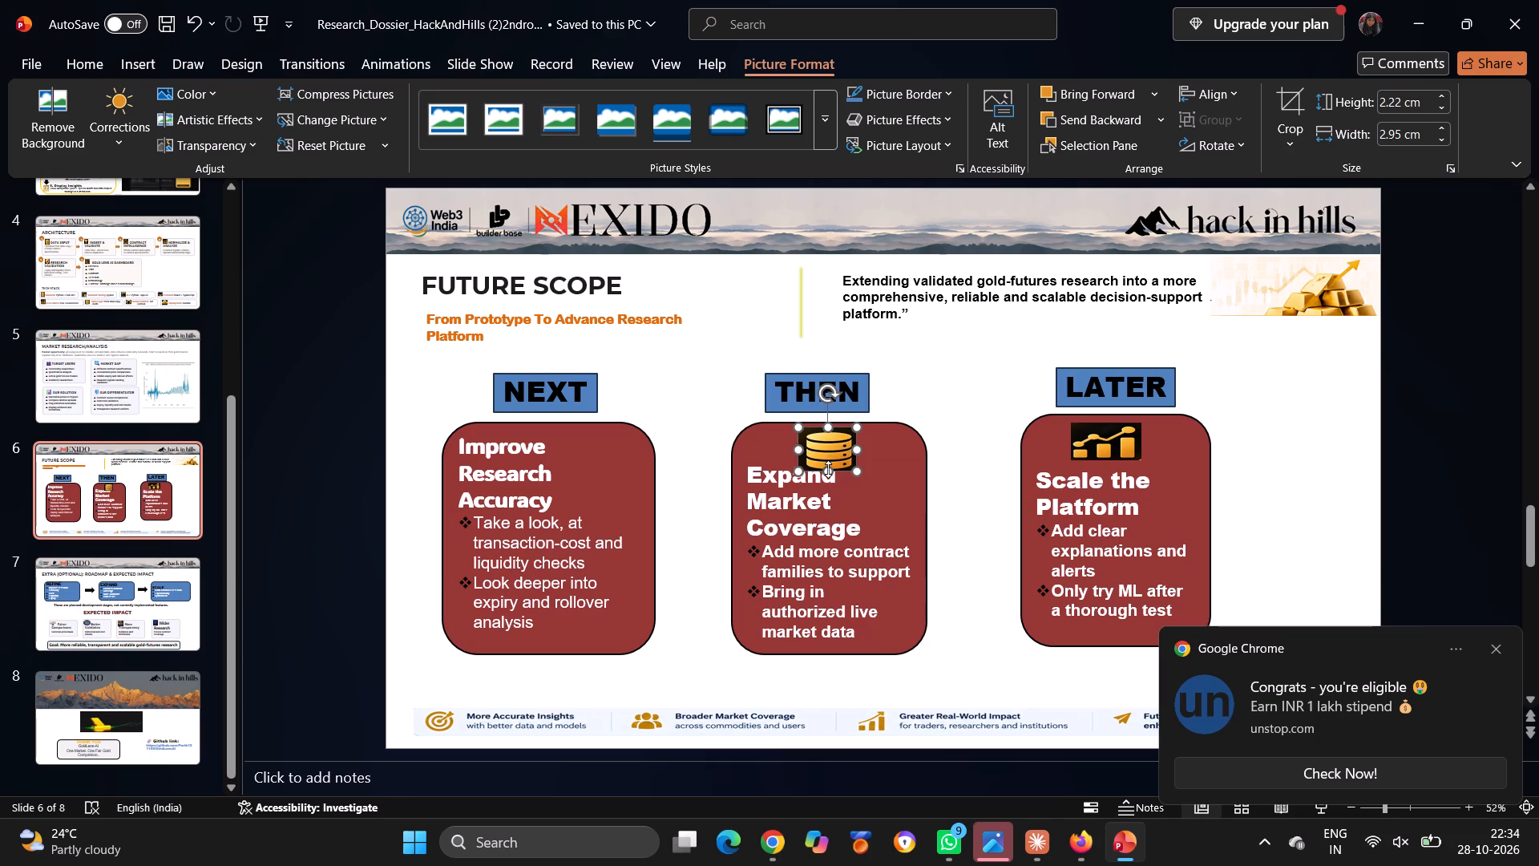
left_click(828, 469)
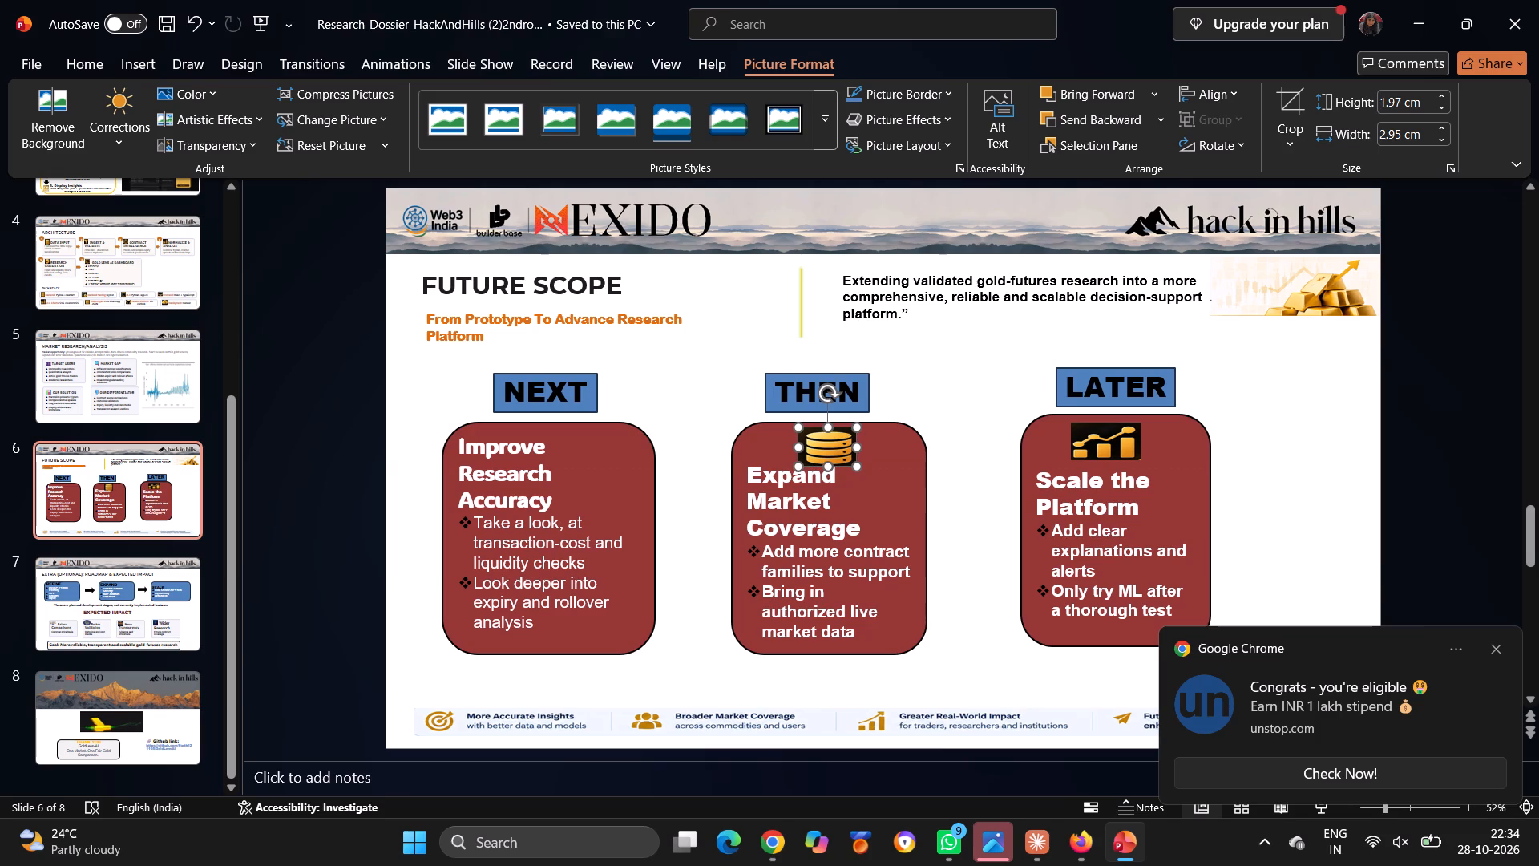
left_click_drag(828, 456, 815, 455)
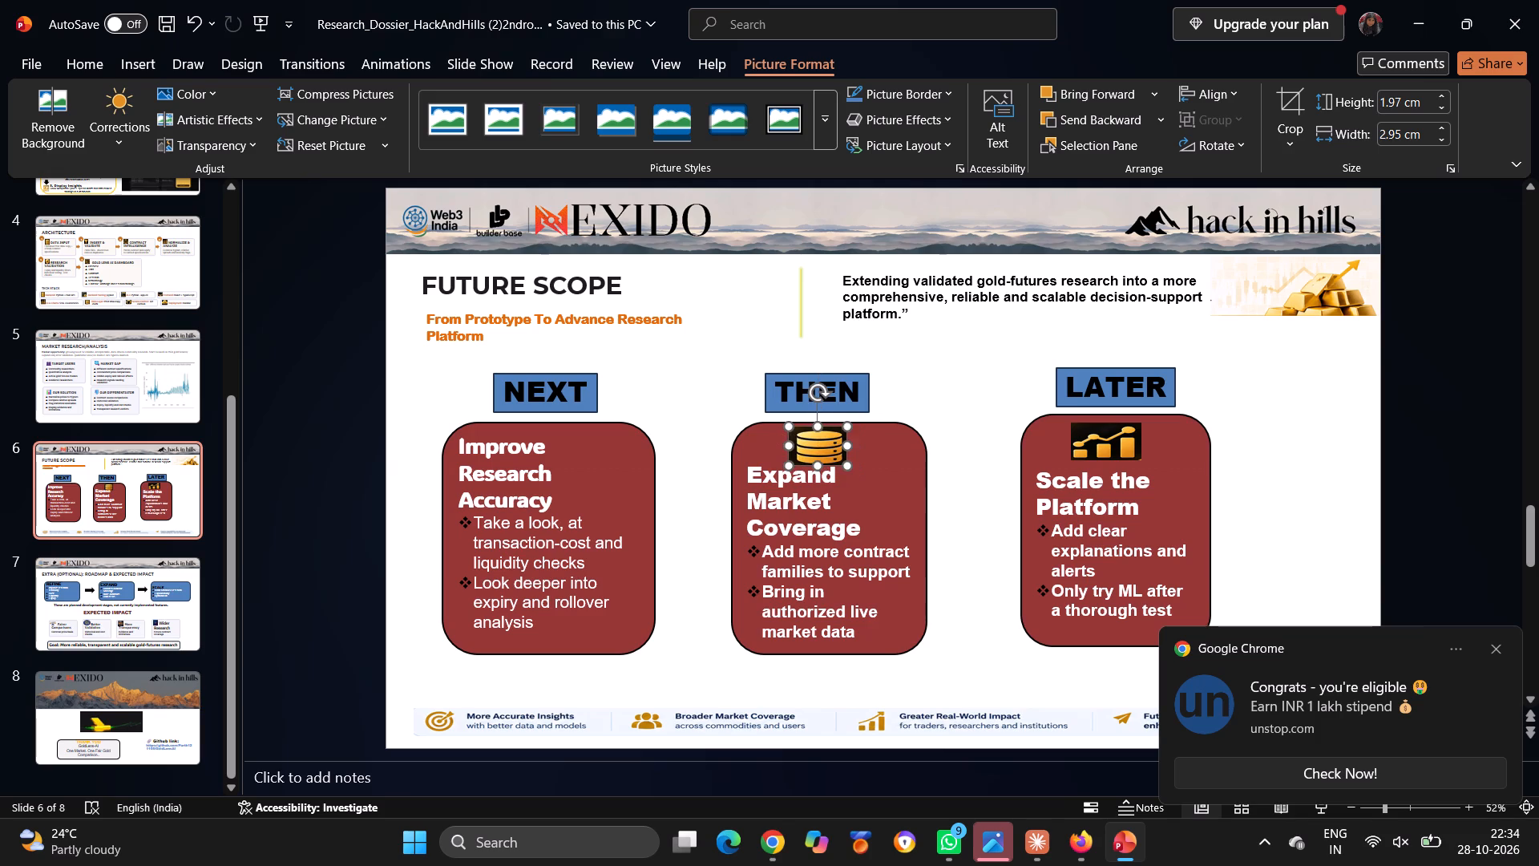
left_click(974, 374)
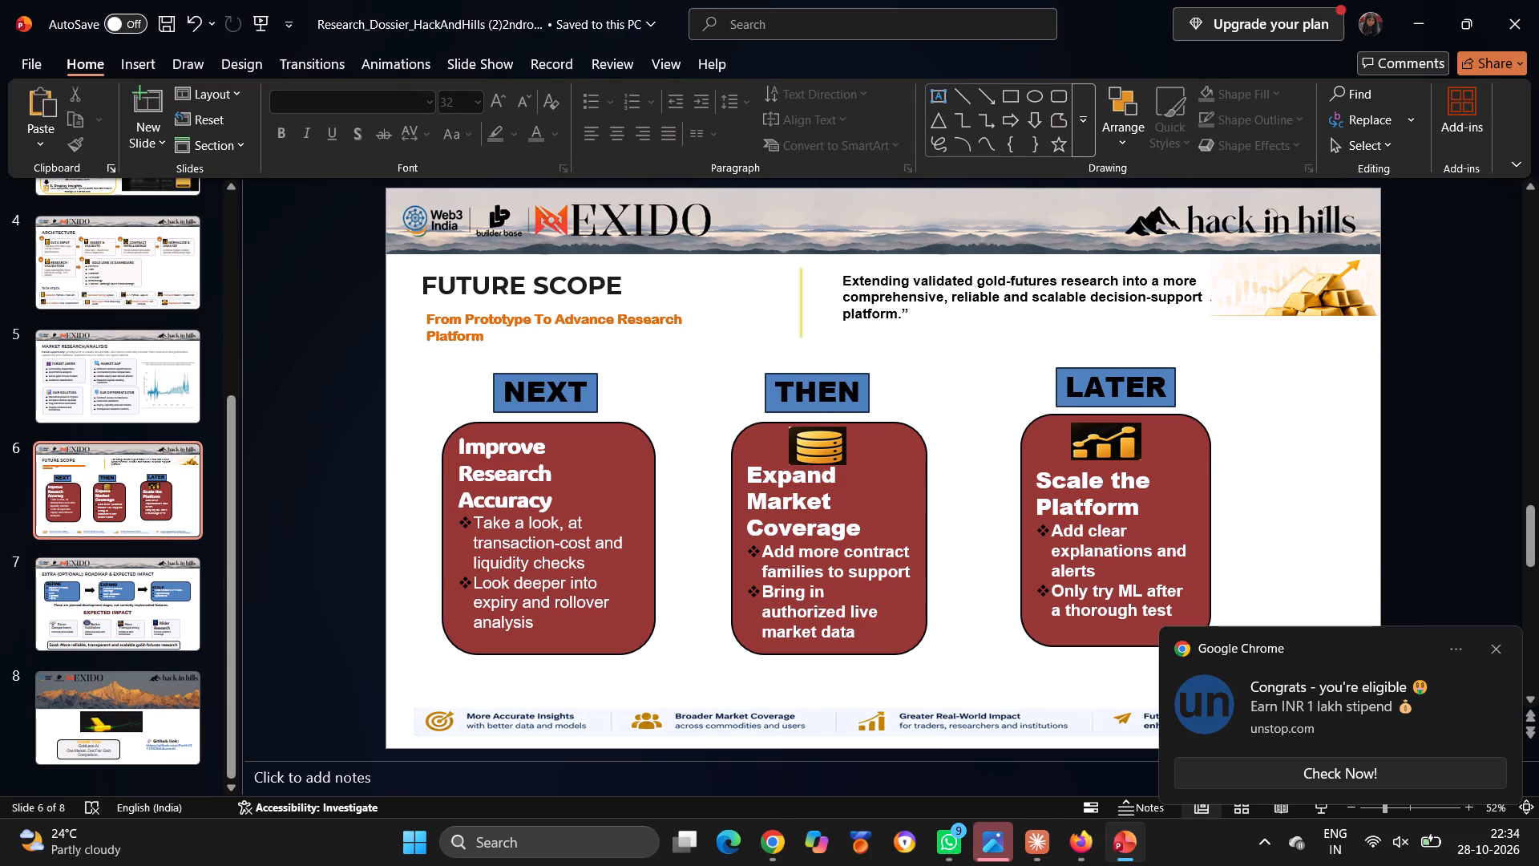
Widen the THEN box on its right side, with a single space between "Expand" and "Market" in its heading.
left_click(749, 509)
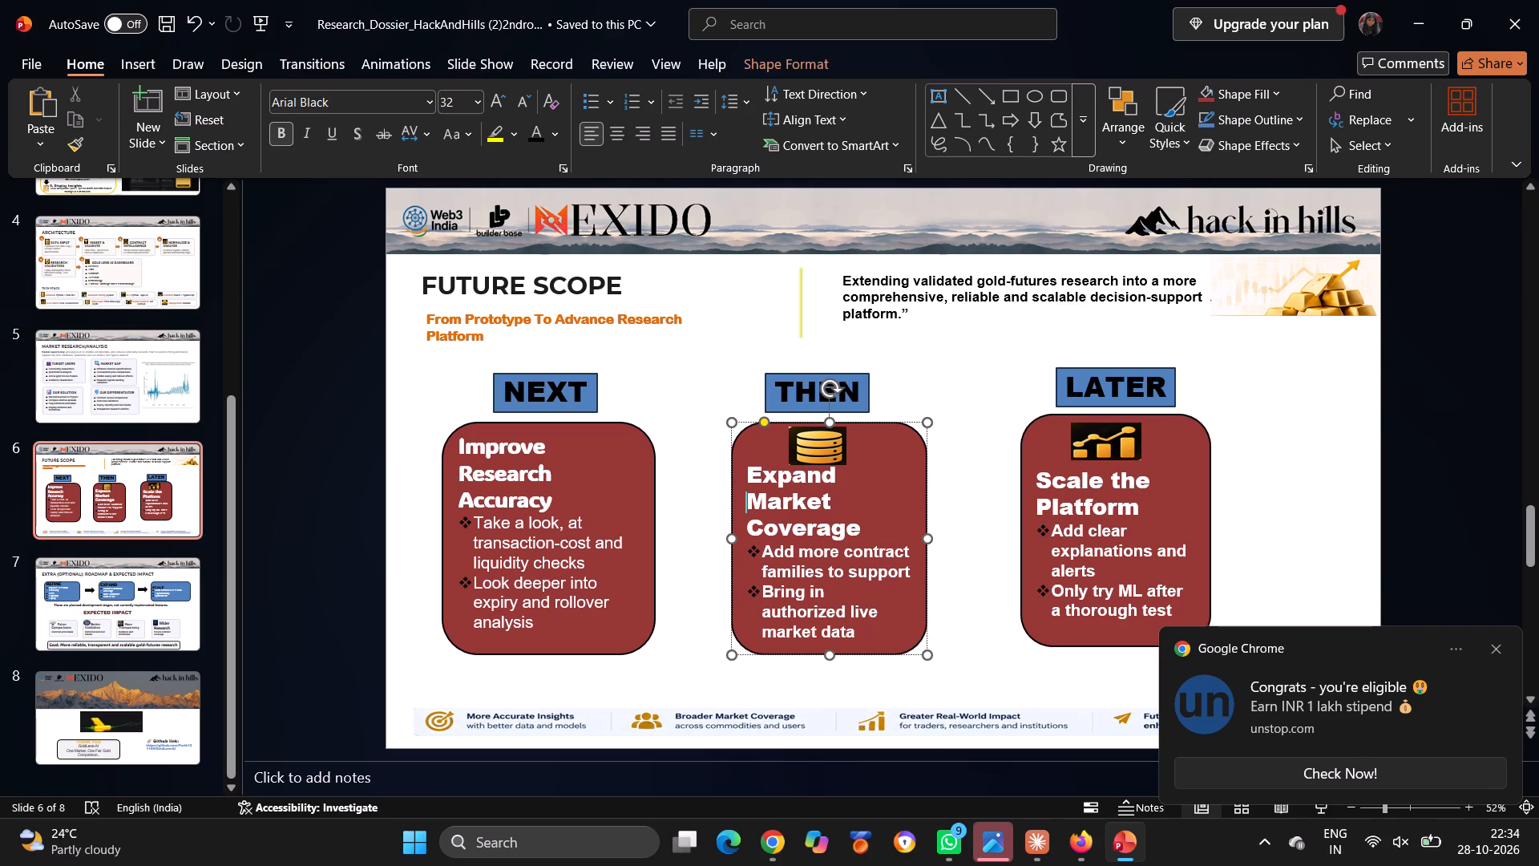
key("BackSpace")
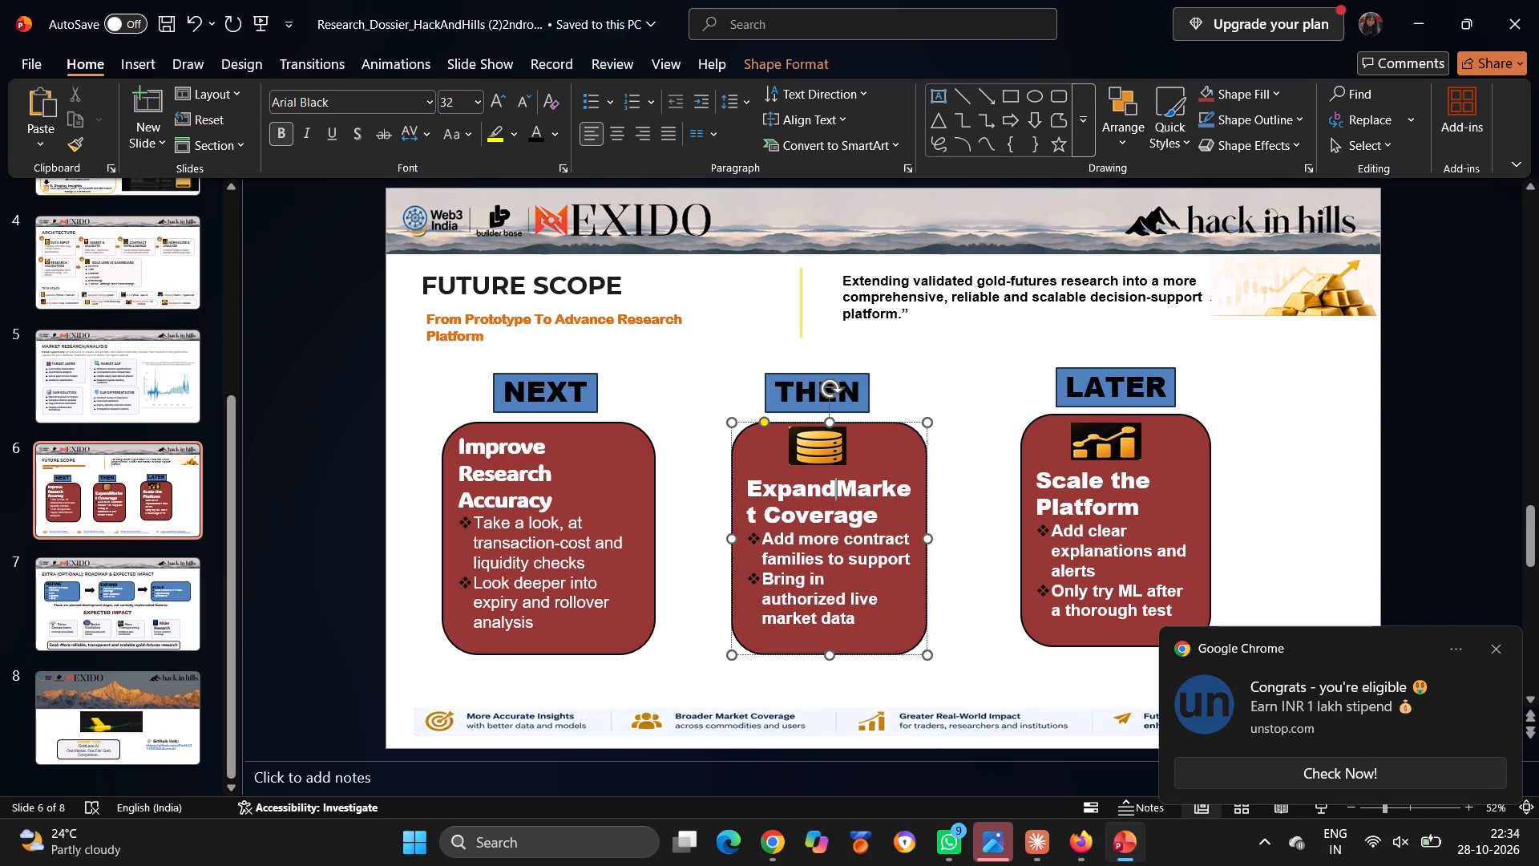
left_click_drag(922, 538, 933, 538)
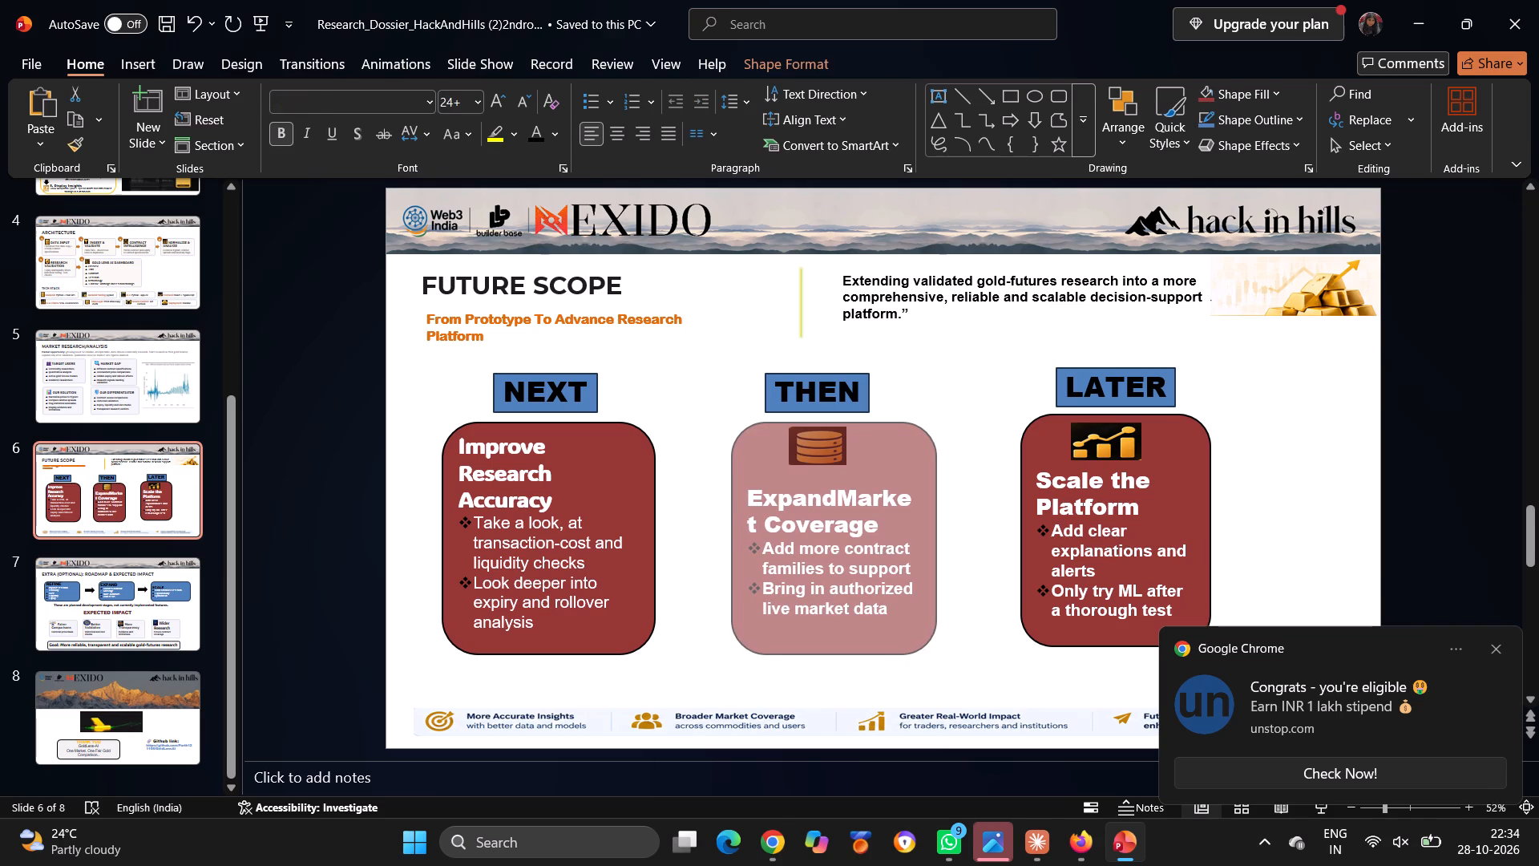
left_click_drag(933, 538, 923, 542)
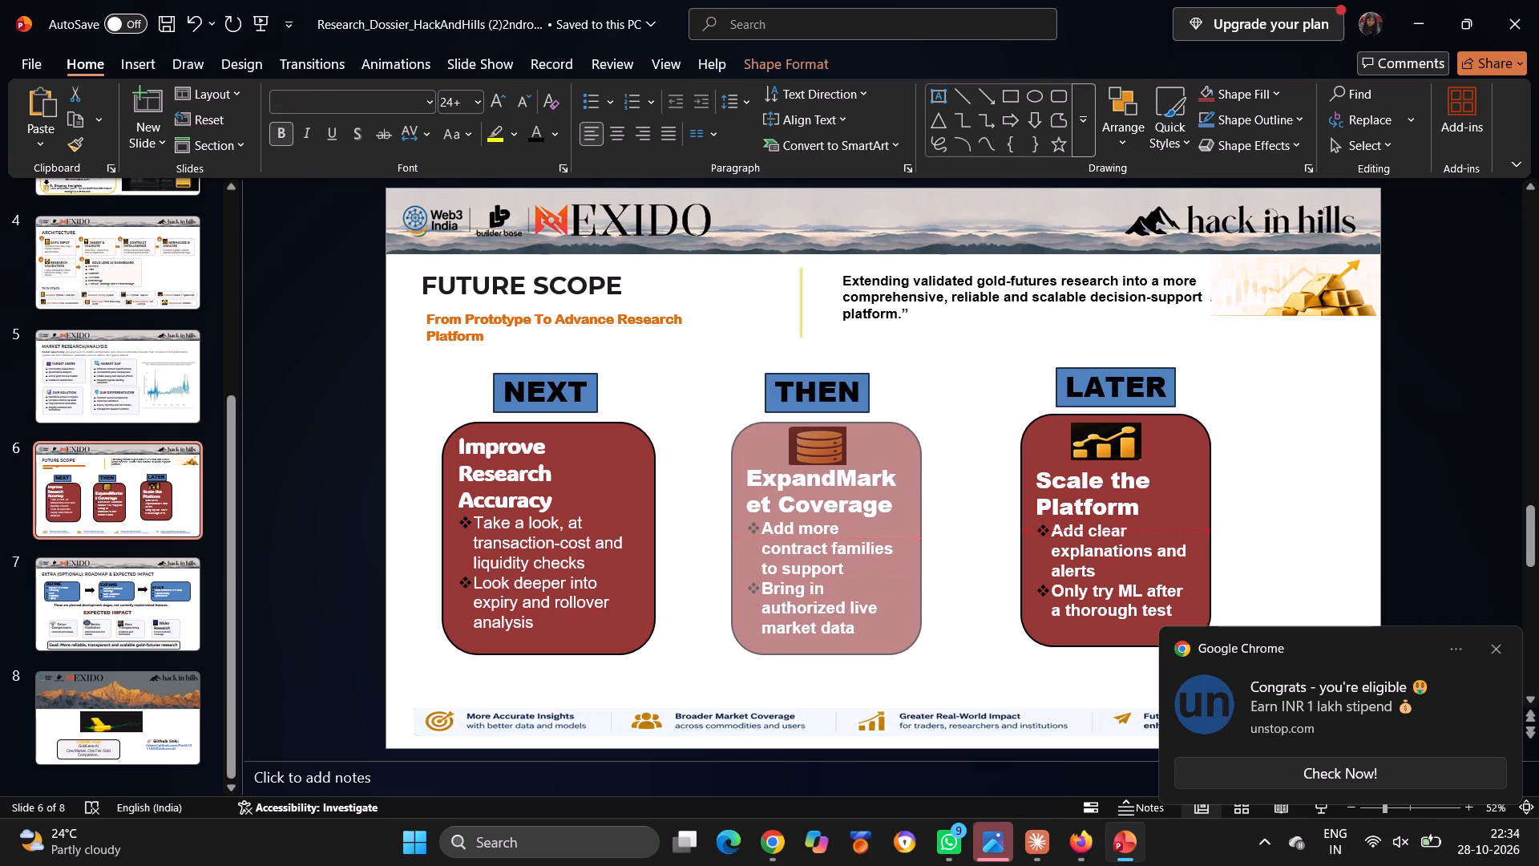
left_click_drag(923, 542, 932, 544)
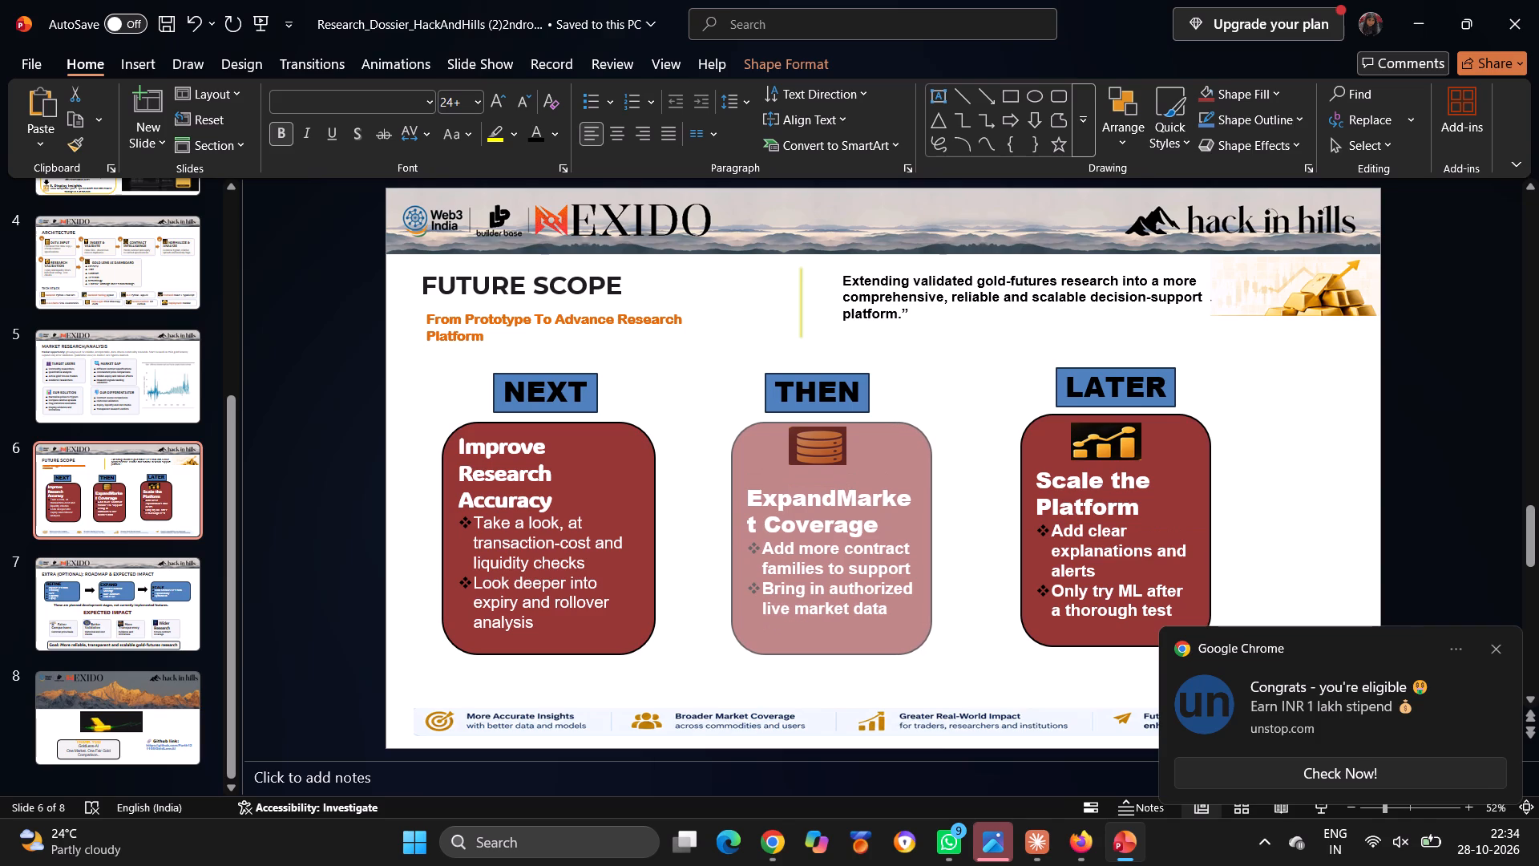
left_click_drag(932, 544, 942, 544)
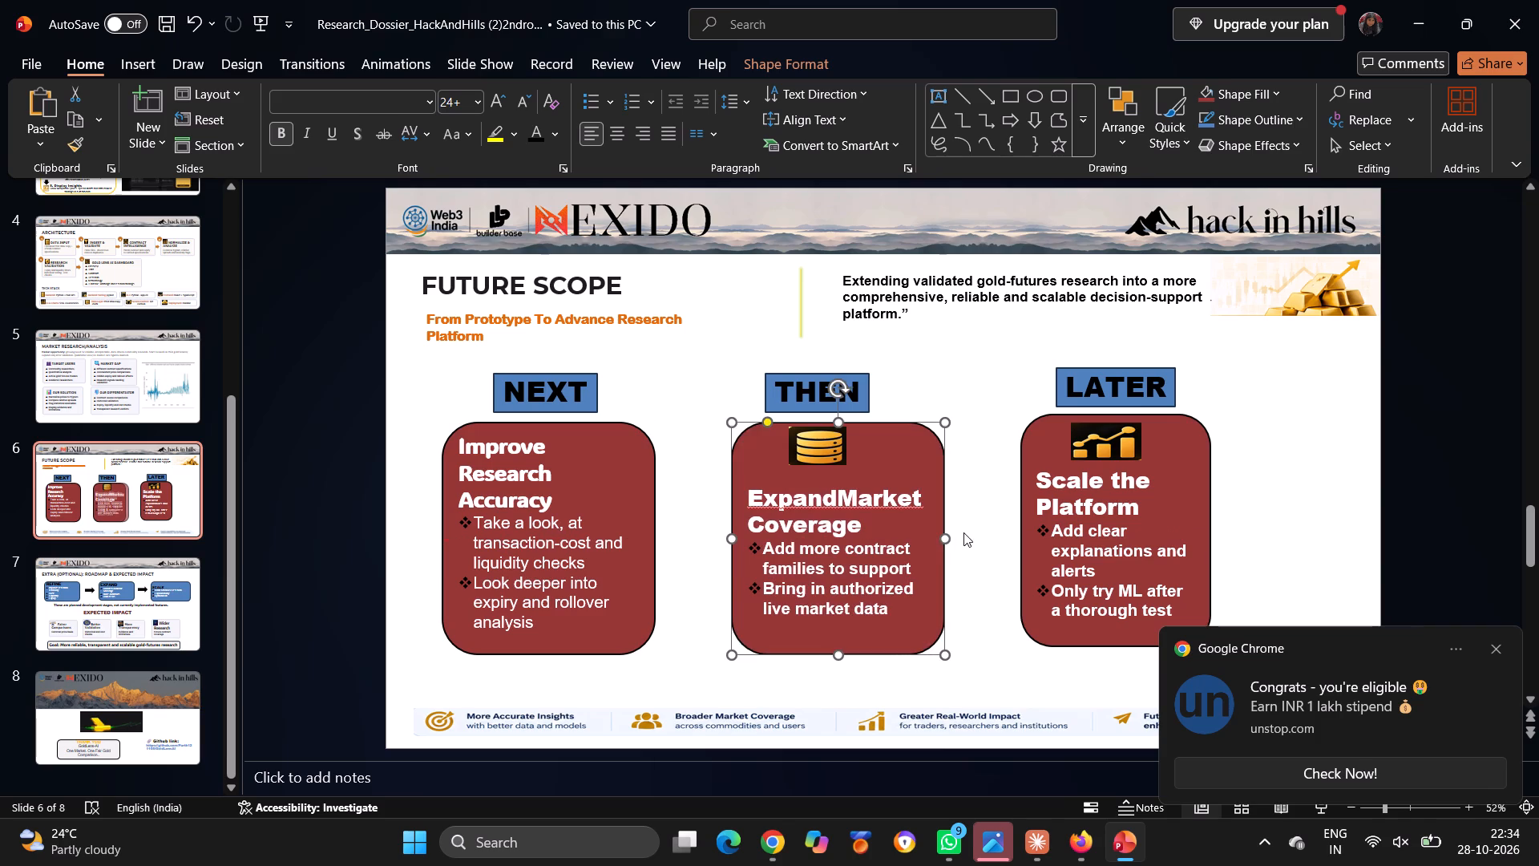
left_click(963, 532)
left_click(838, 497)
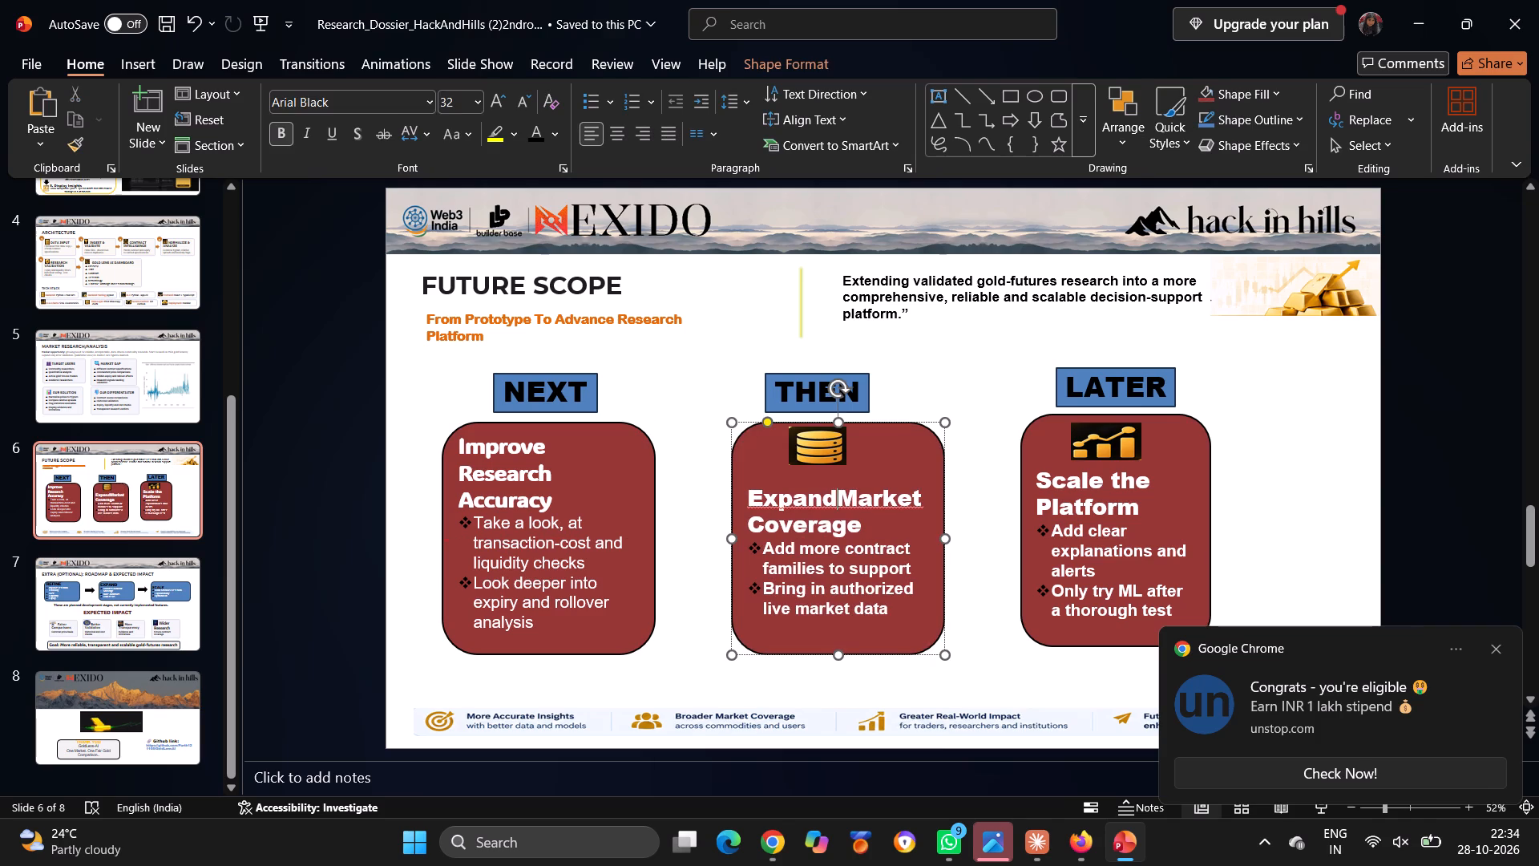
key("space")
left_click(1004, 537)
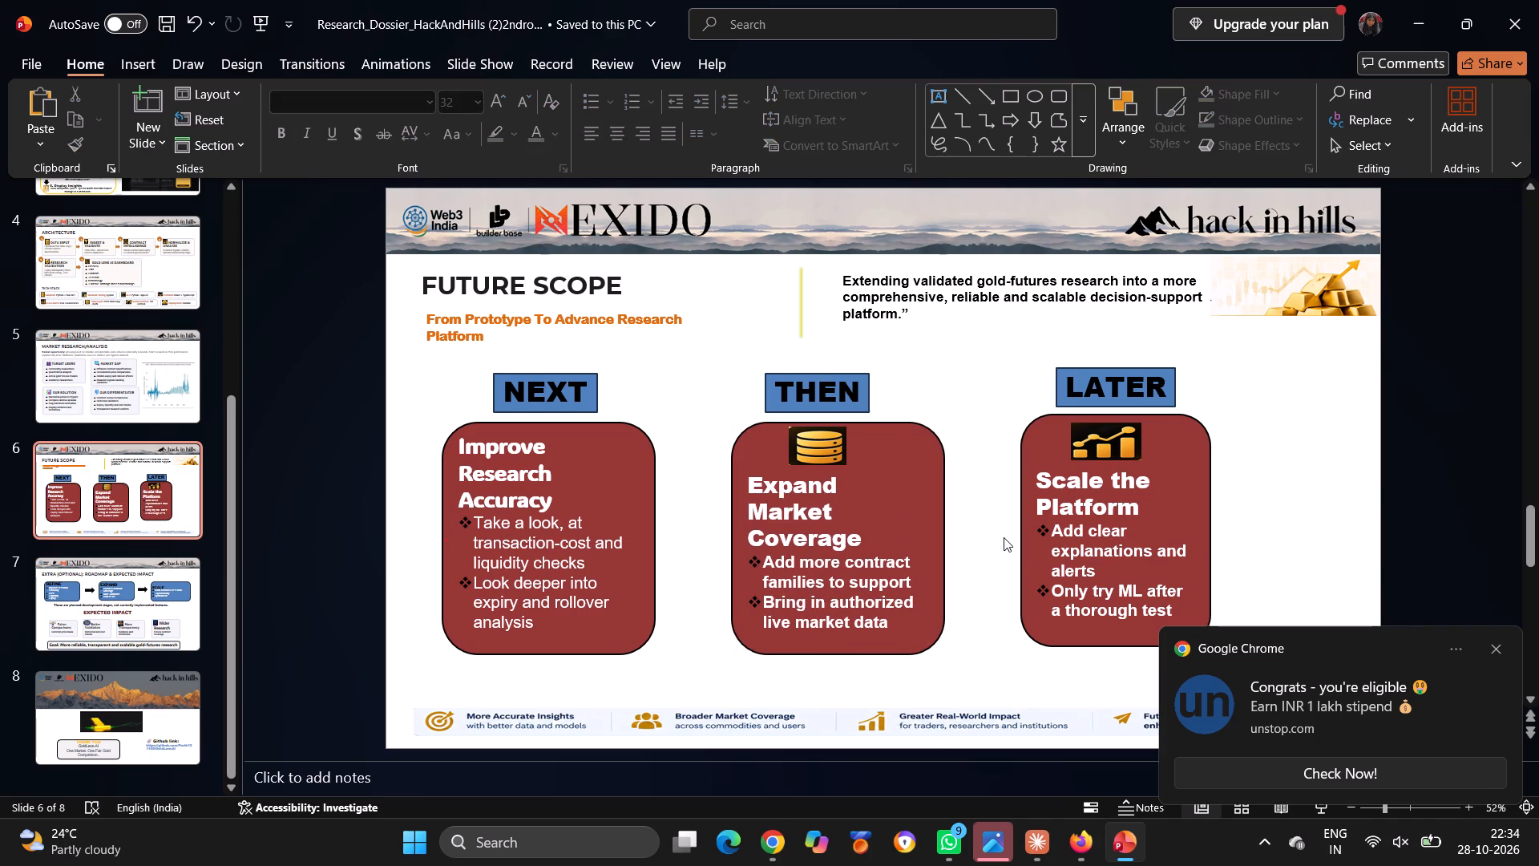
Add an empty line above the "Improve Research Accuracy" heading in the NEXT box.
left_click(548, 480)
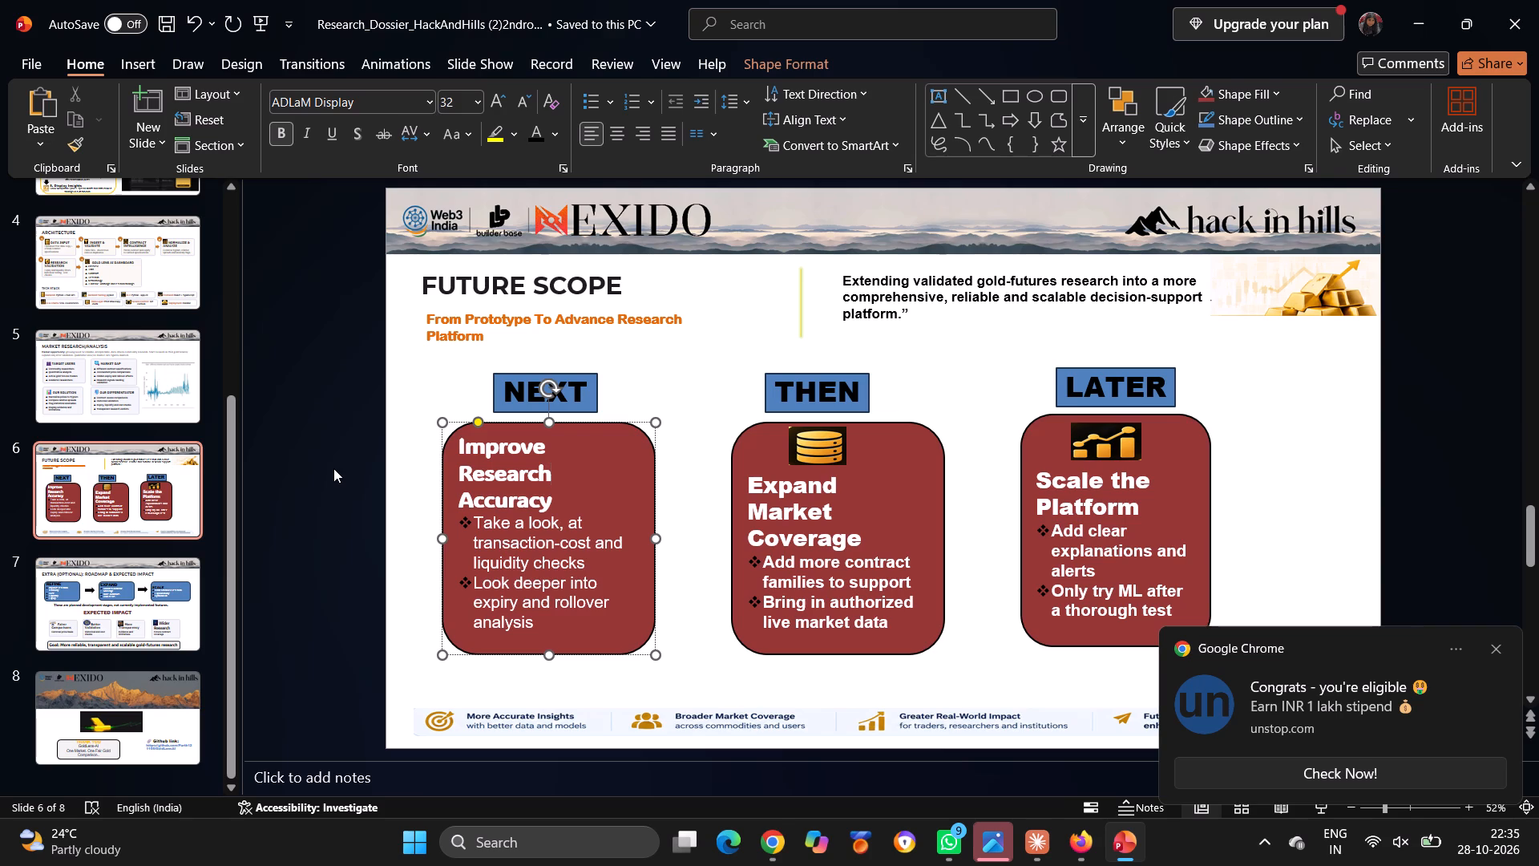
left_click(462, 448)
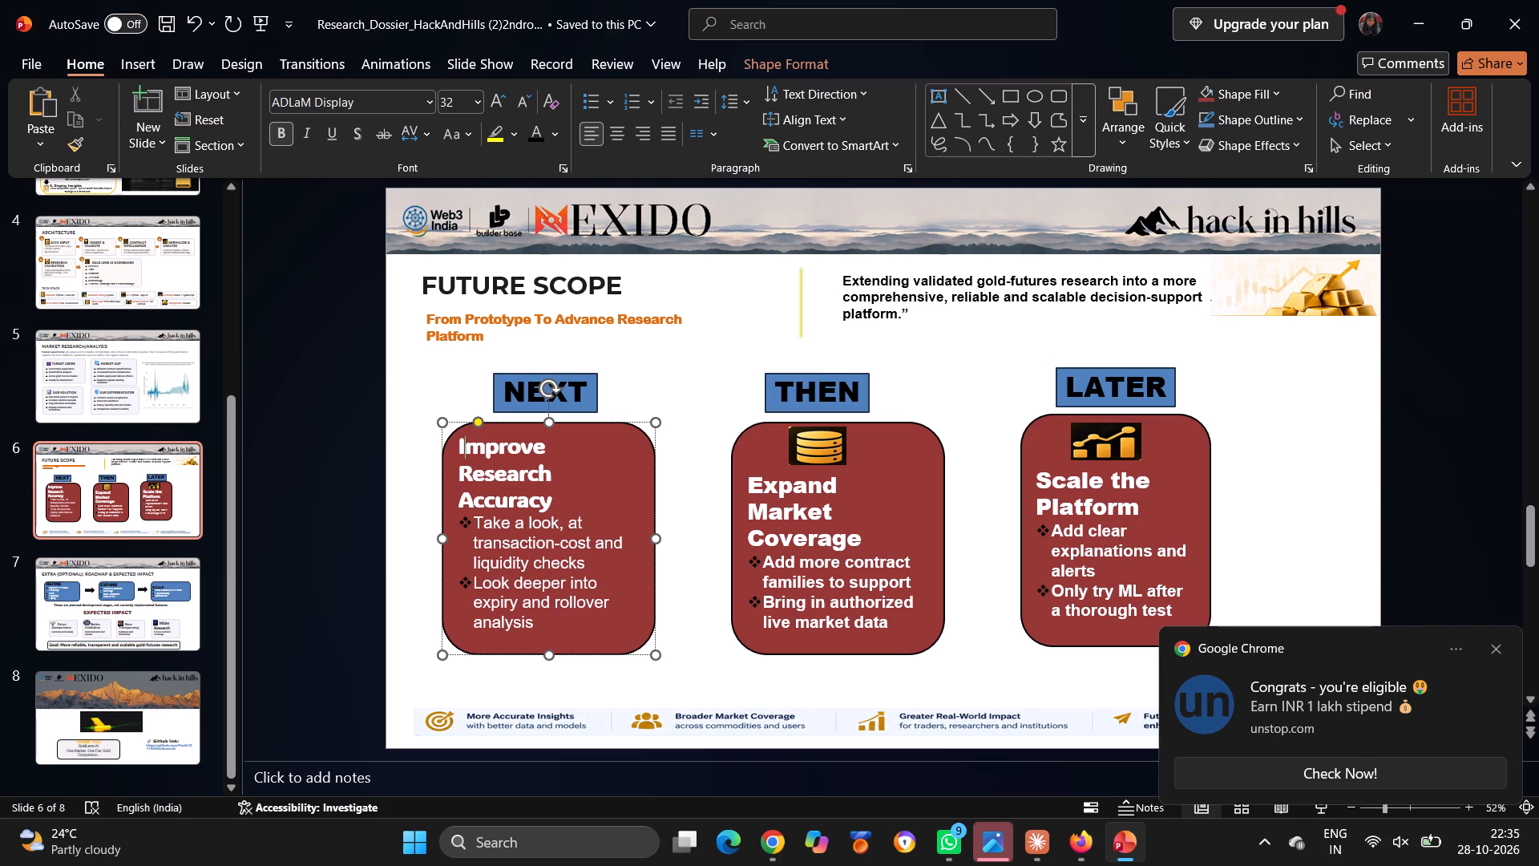
left_click(462, 448)
key("Left")
key("Return")
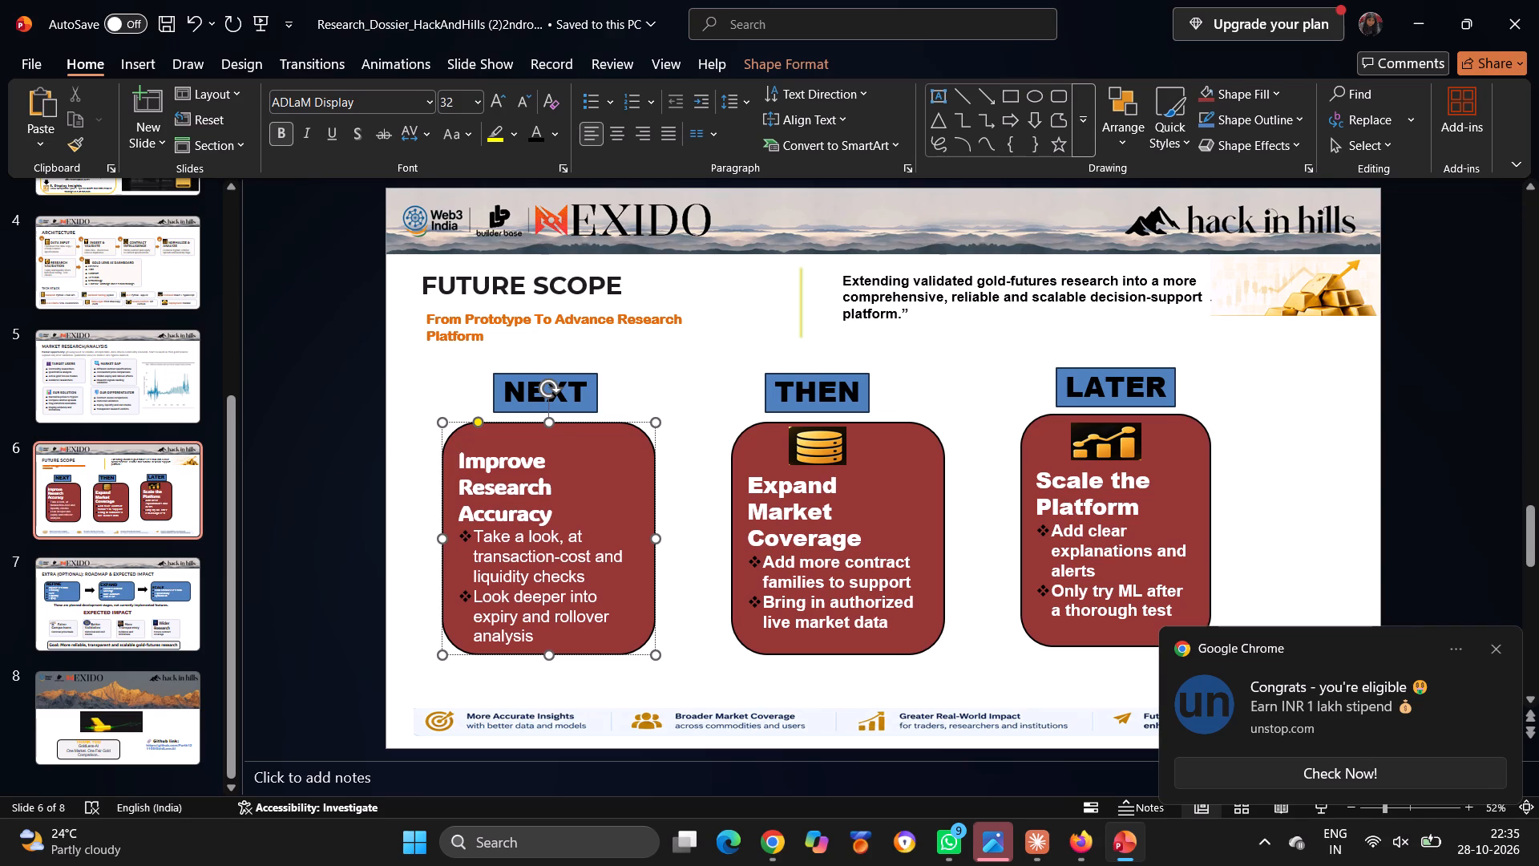
left_click(140, 63)
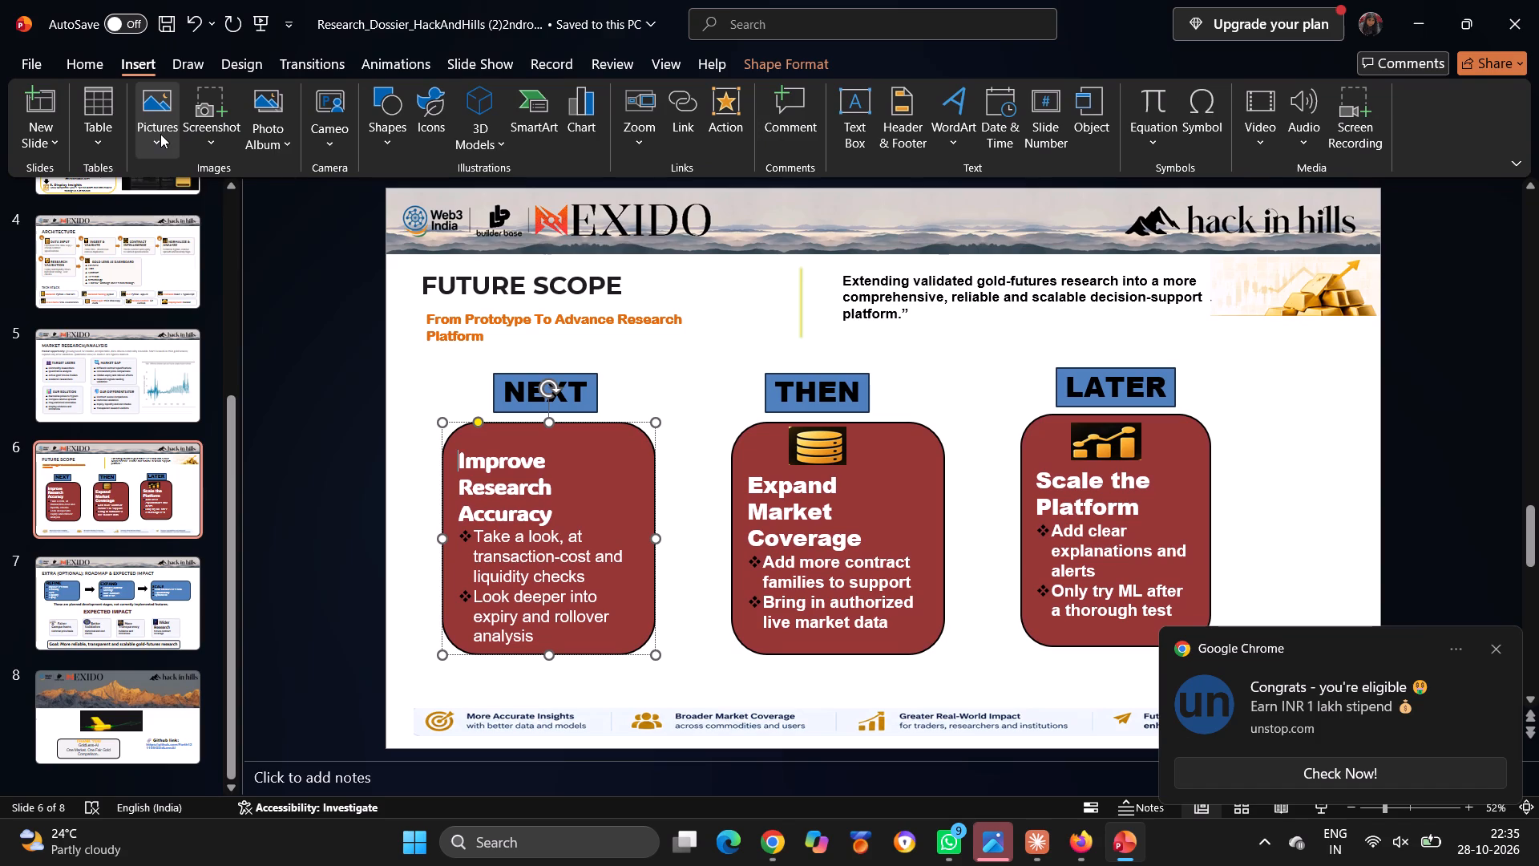
left_click(160, 134)
left_click(181, 200)
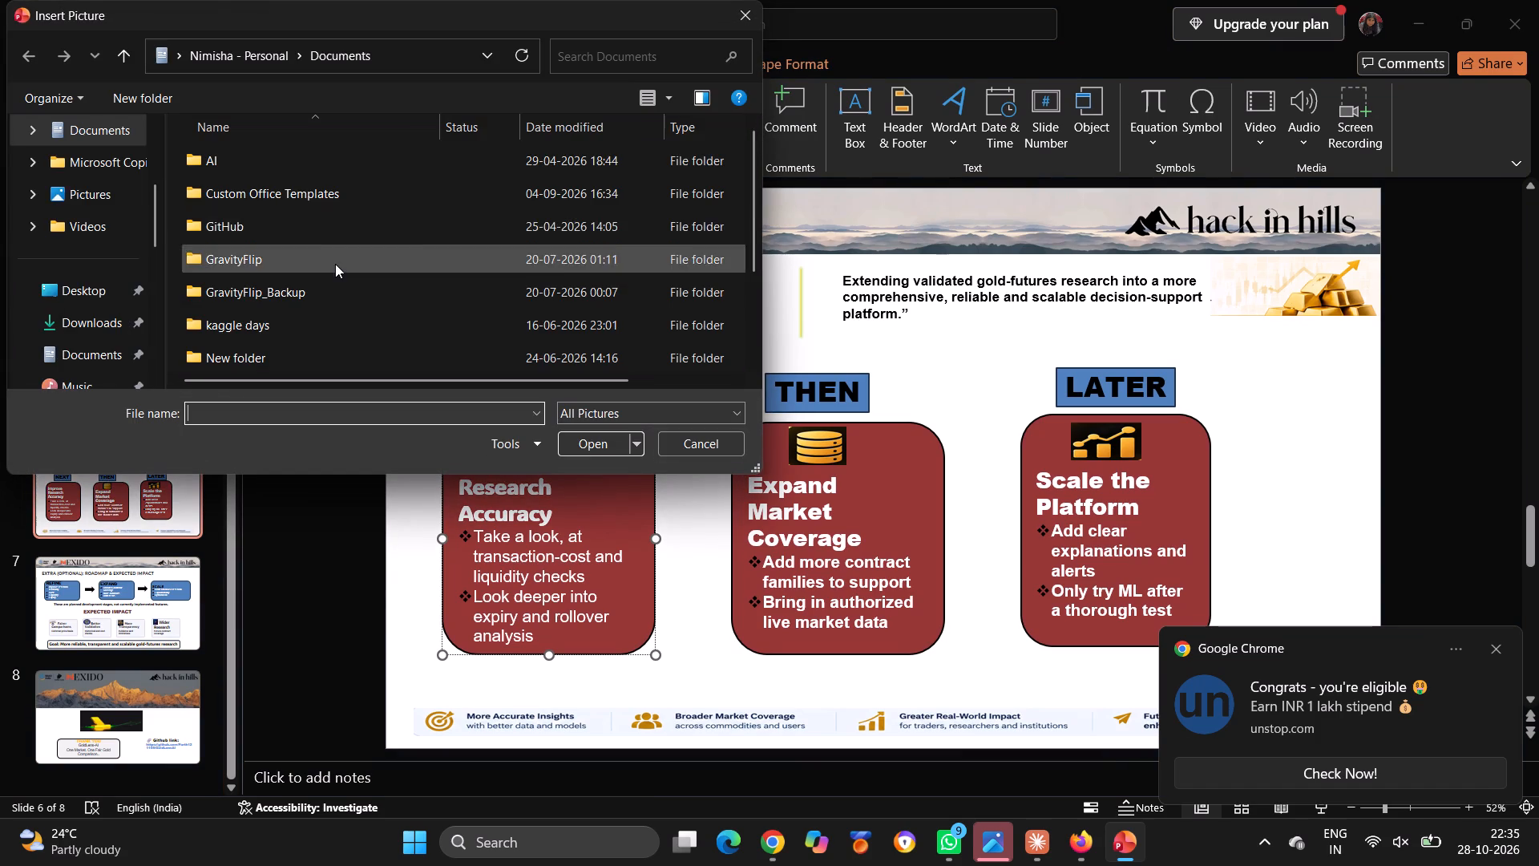
scroll(66, 180, "up", 5)
left_click(66, 180)
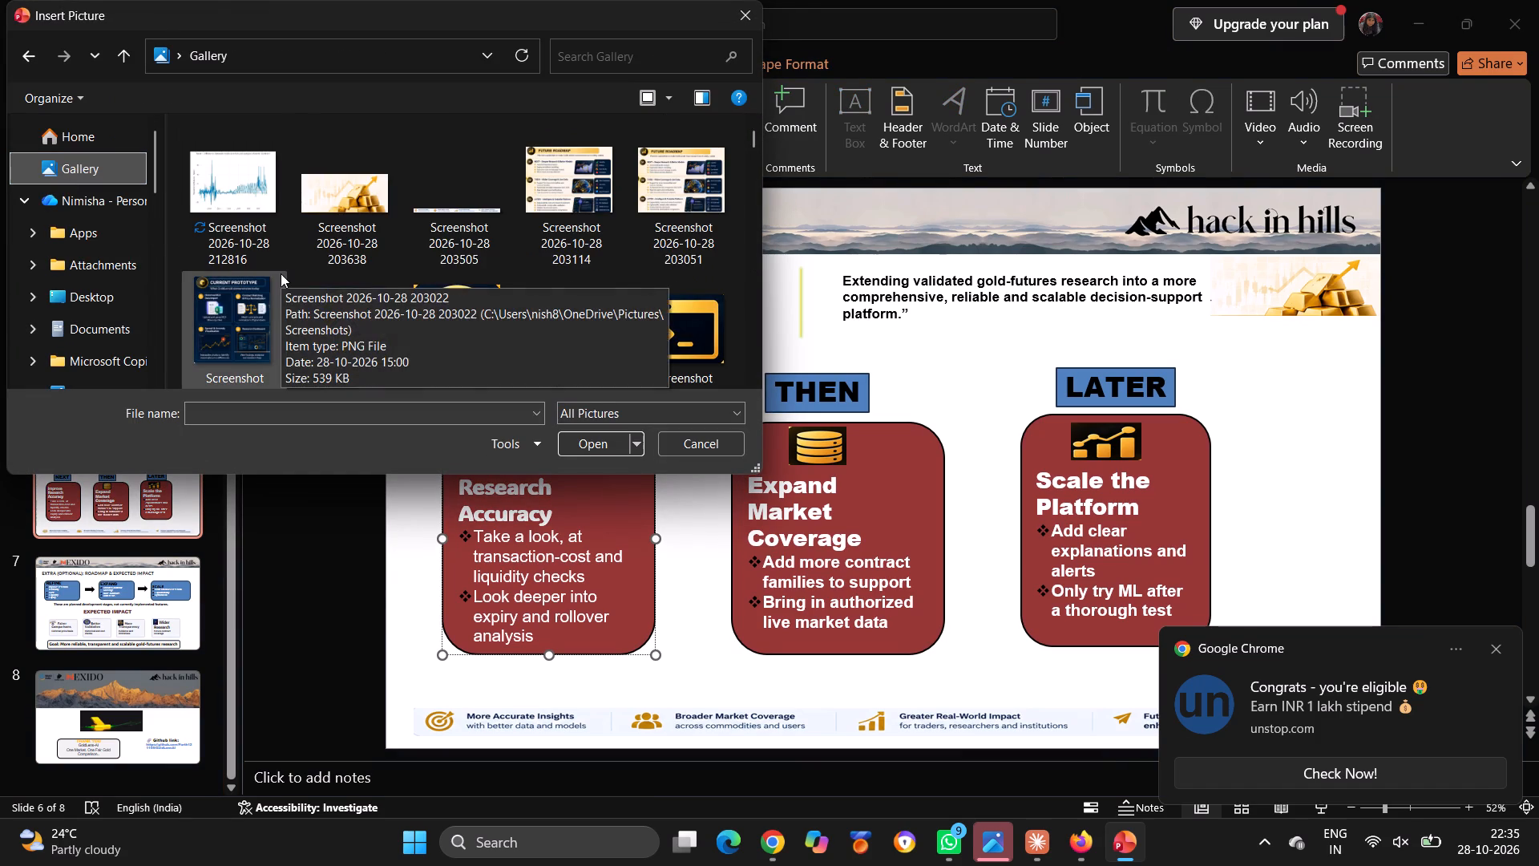
scroll(281, 273, "down", 1)
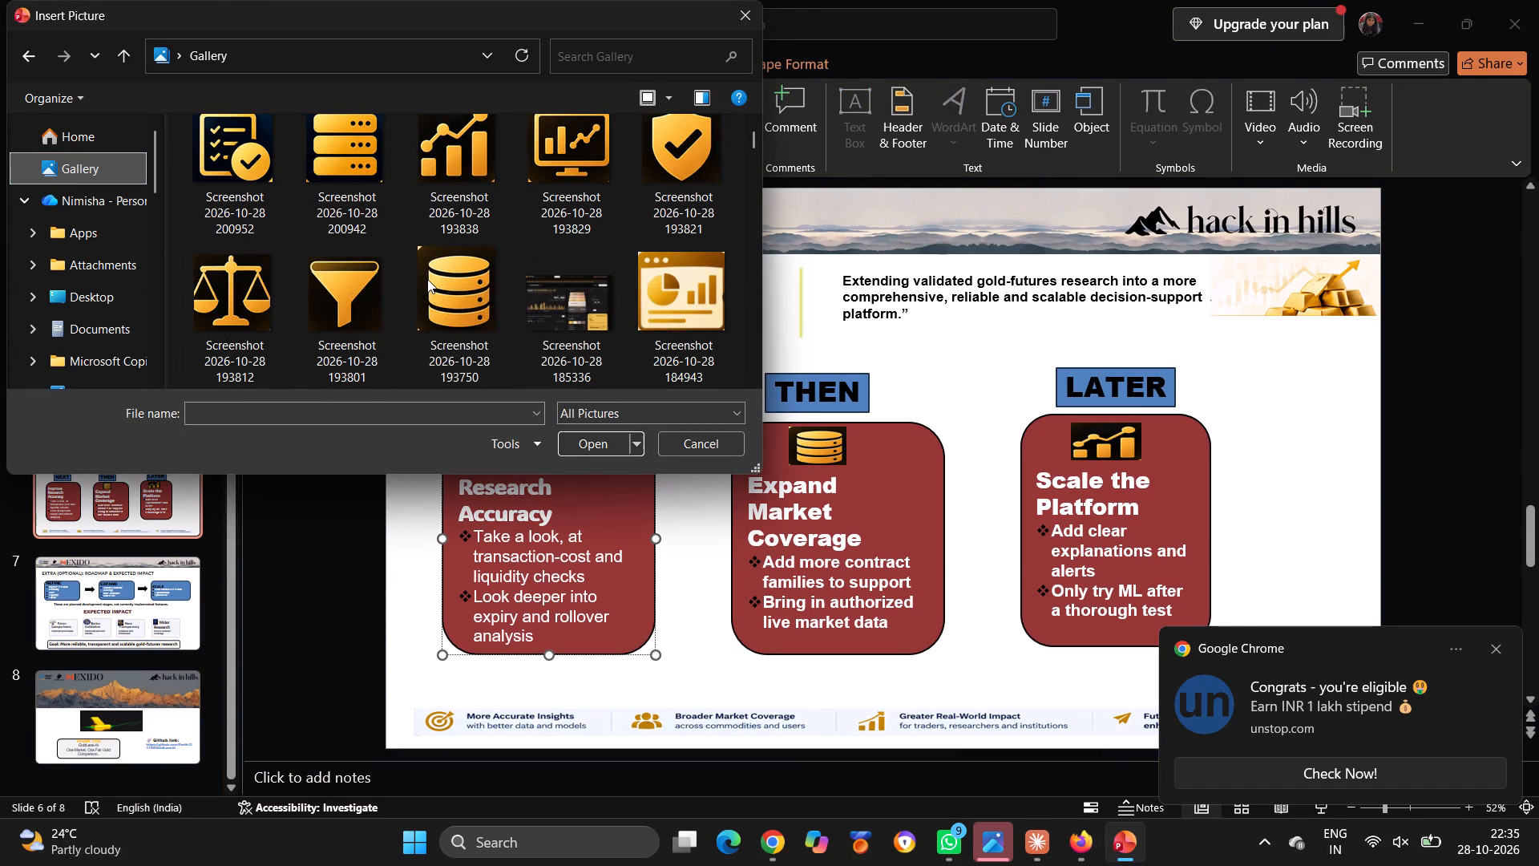
scroll(427, 279, "down", 1)
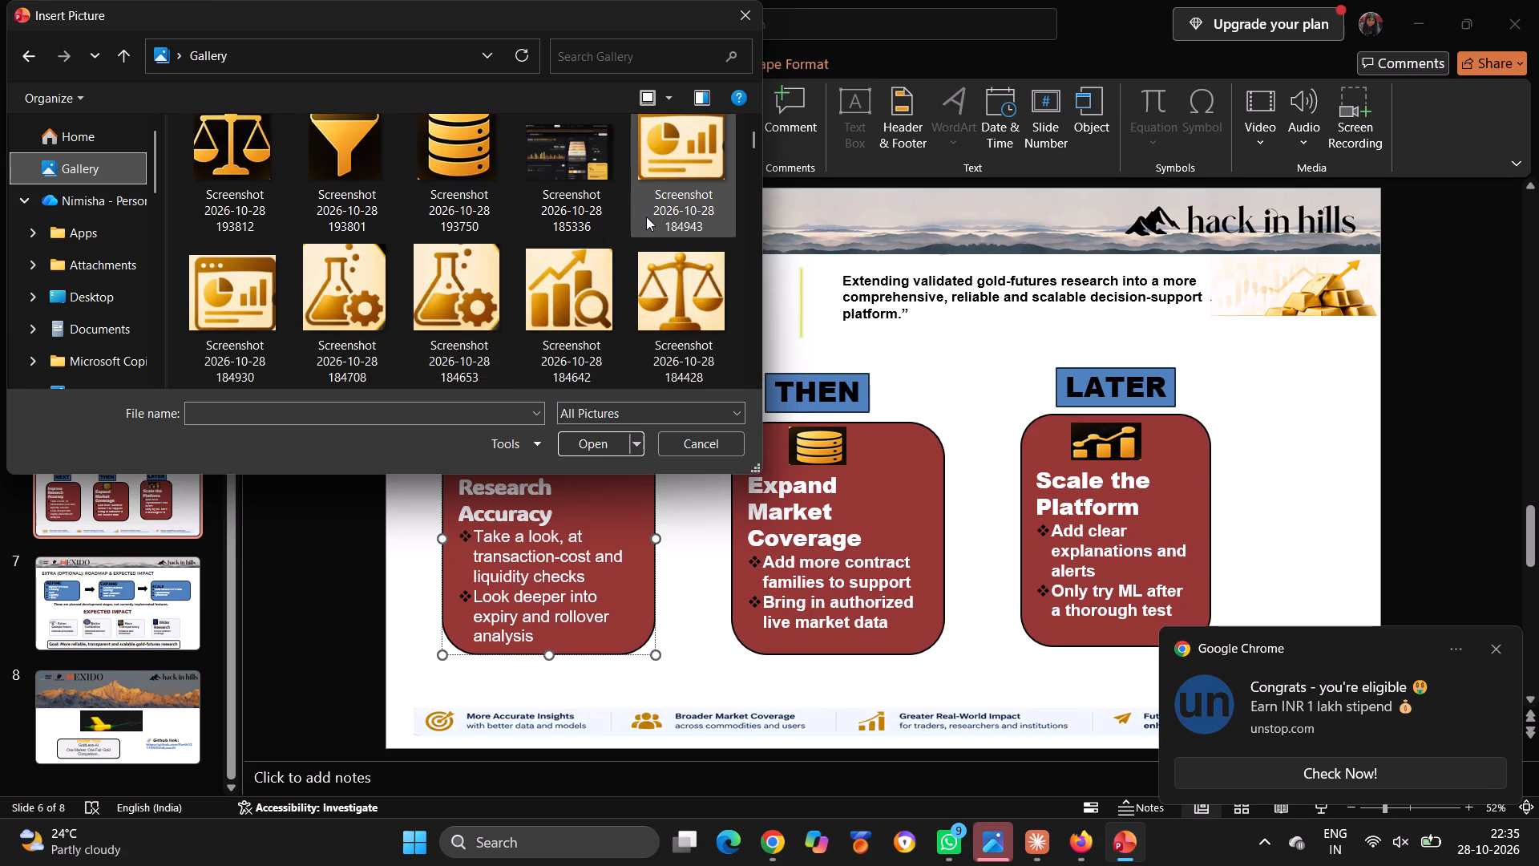
left_click(599, 286)
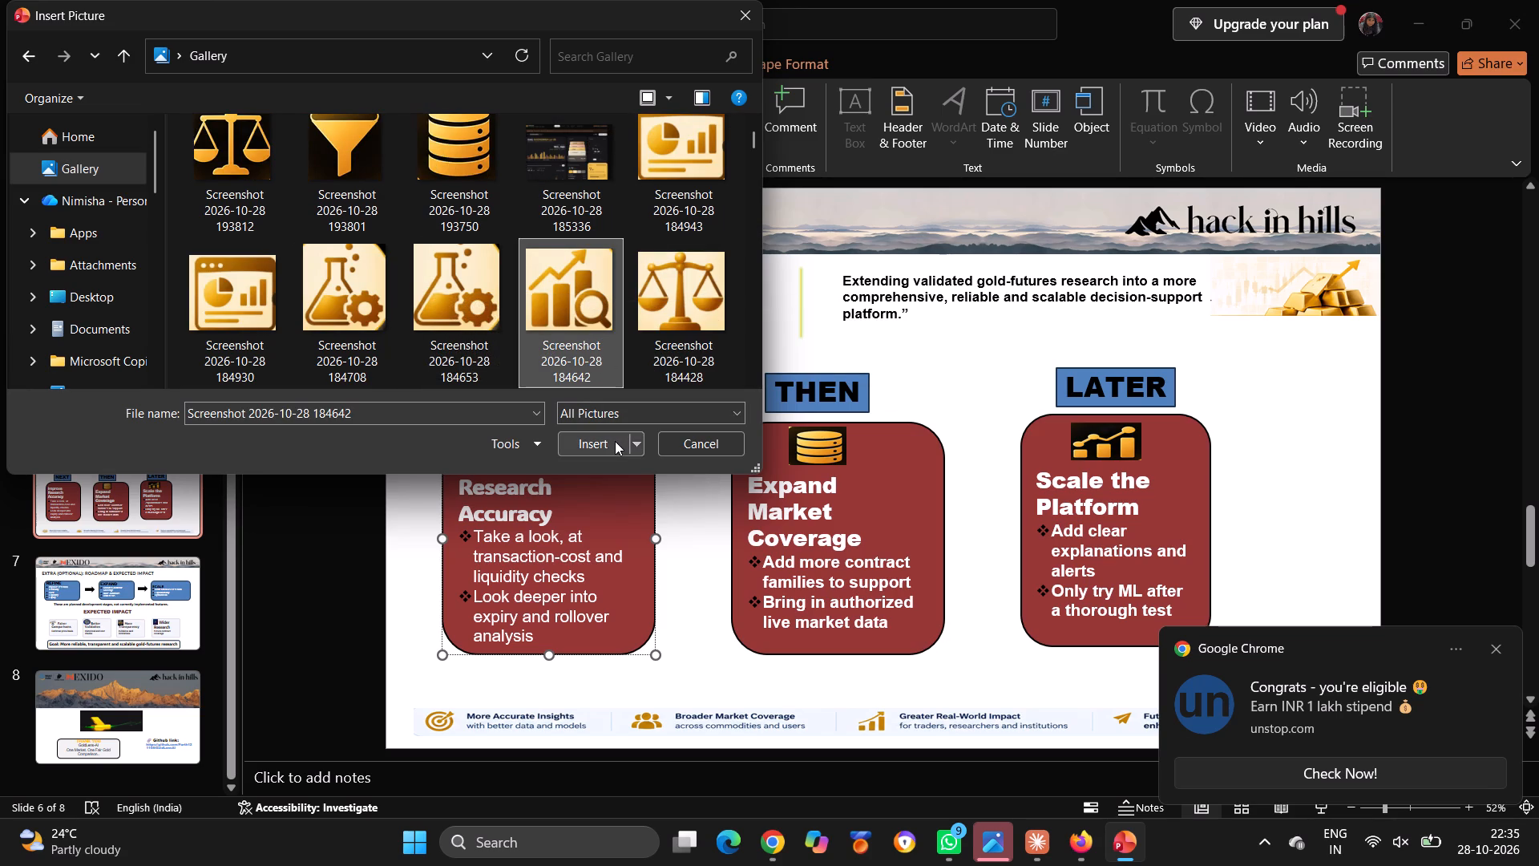
left_click(614, 441)
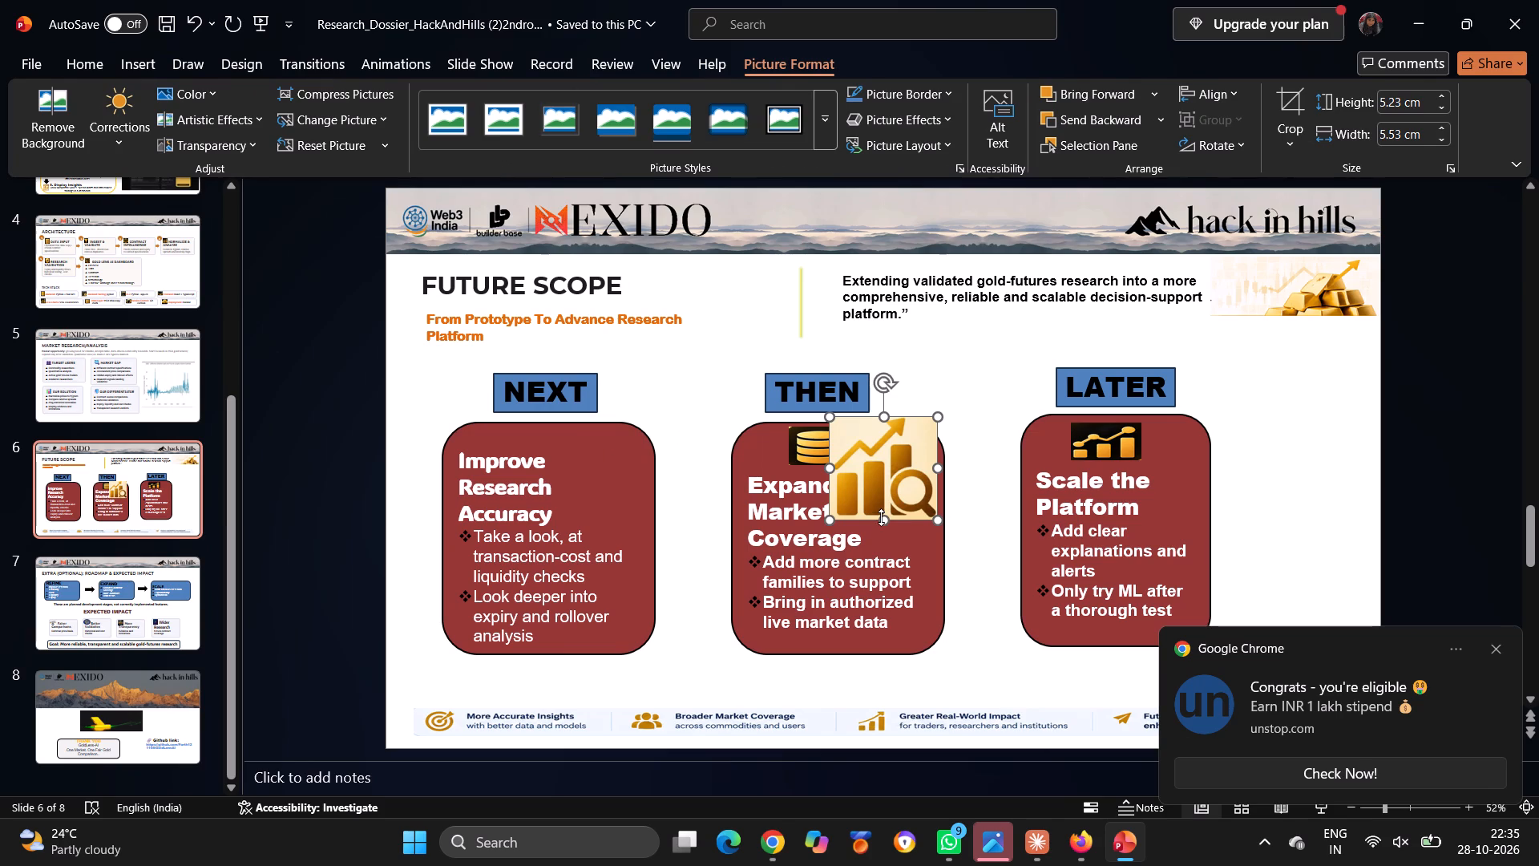
Shrink the magnifier chart icon to about 2.48 cm high and 2.76 cm wide and move it beside "Improve" in the NEXT box.
left_click_drag(881, 517, 884, 470)
left_click_drag(935, 443, 882, 446)
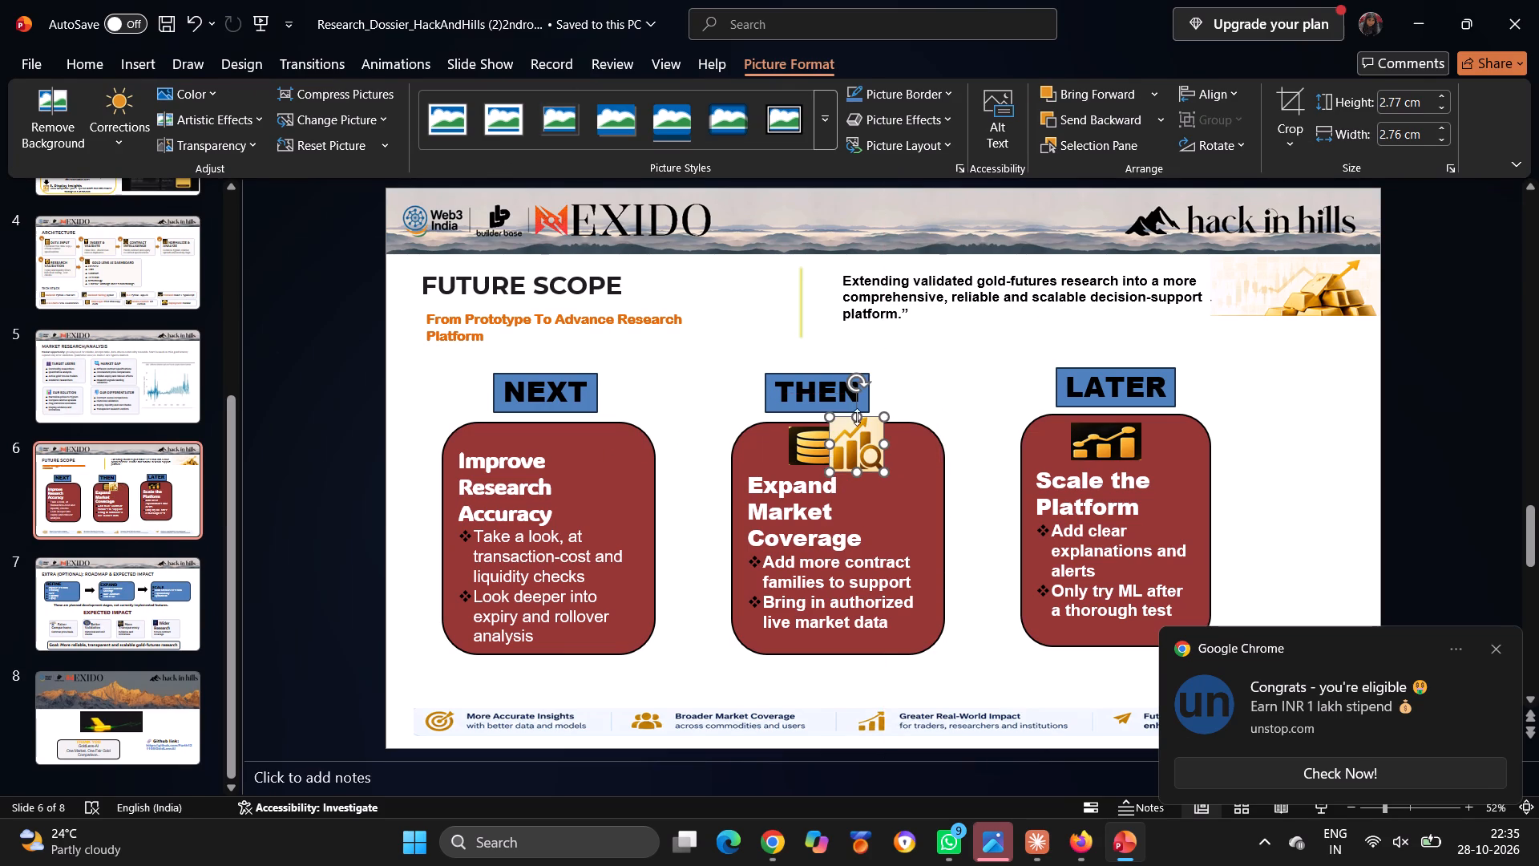
left_click_drag(855, 412, 855, 425)
left_click_drag(855, 436, 560, 430)
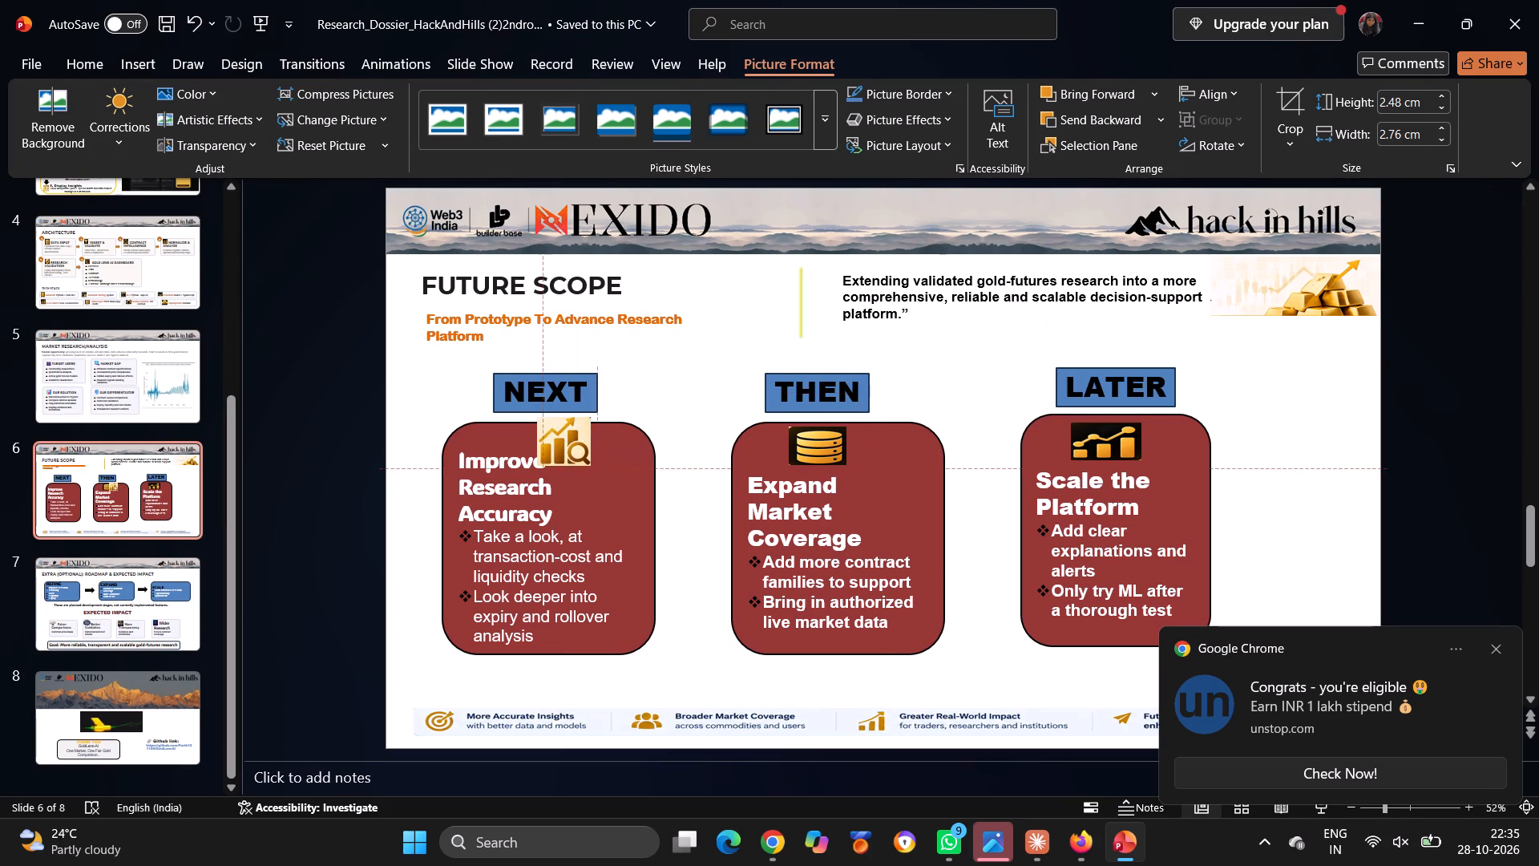
left_click_drag(560, 430, 584, 445)
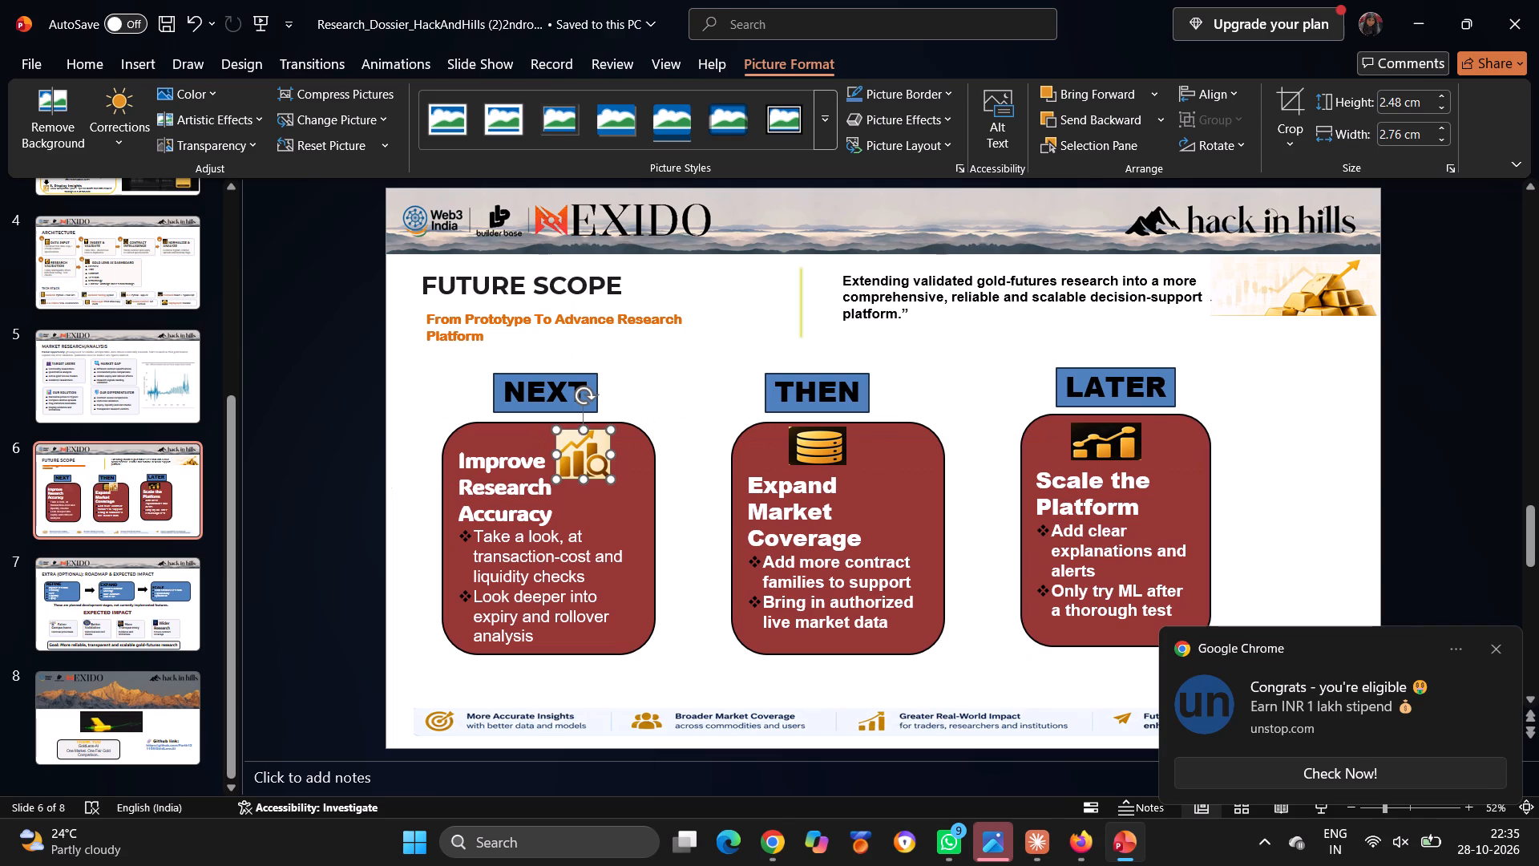
Add two empty lines above the "Improve Research Accuracy" heading in the NEXT box and centre the magnifier chart icon above the heading.
left_click(462, 461)
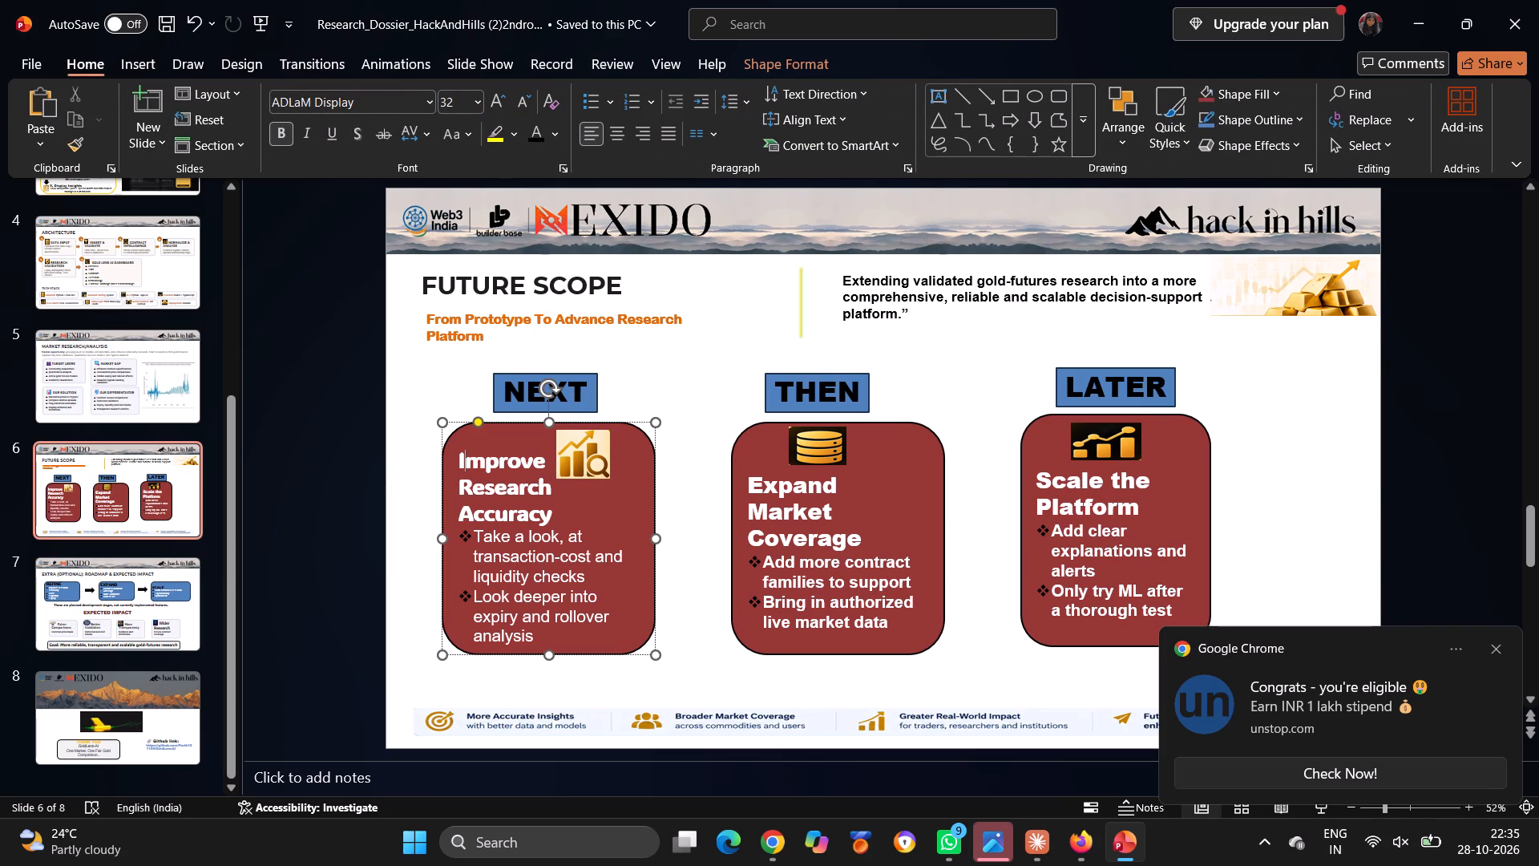
key("Left")
key("Return")
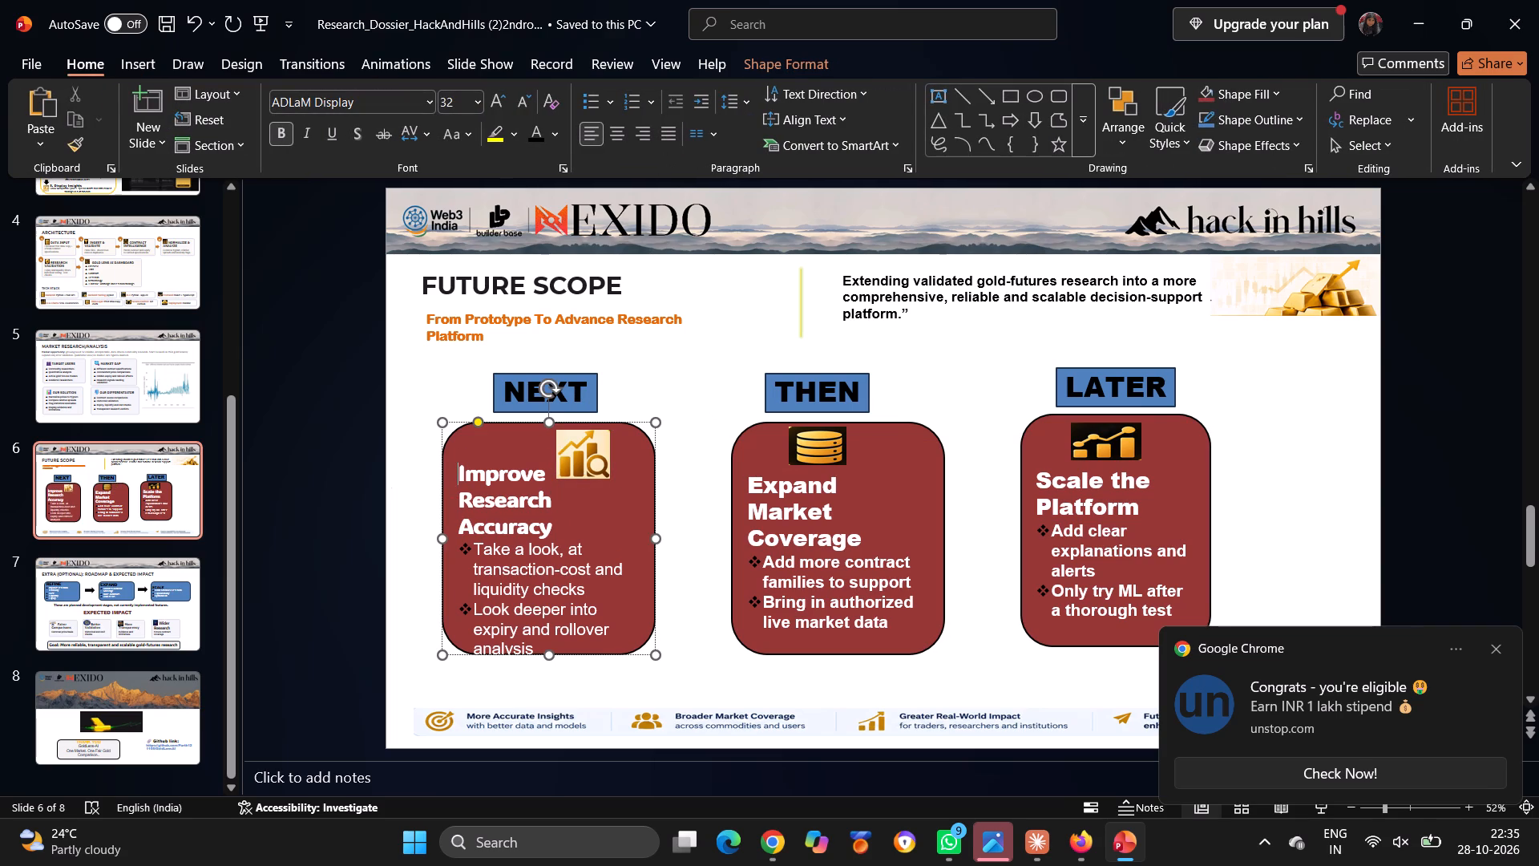
key("Return")
left_click_drag(586, 460, 543, 457)
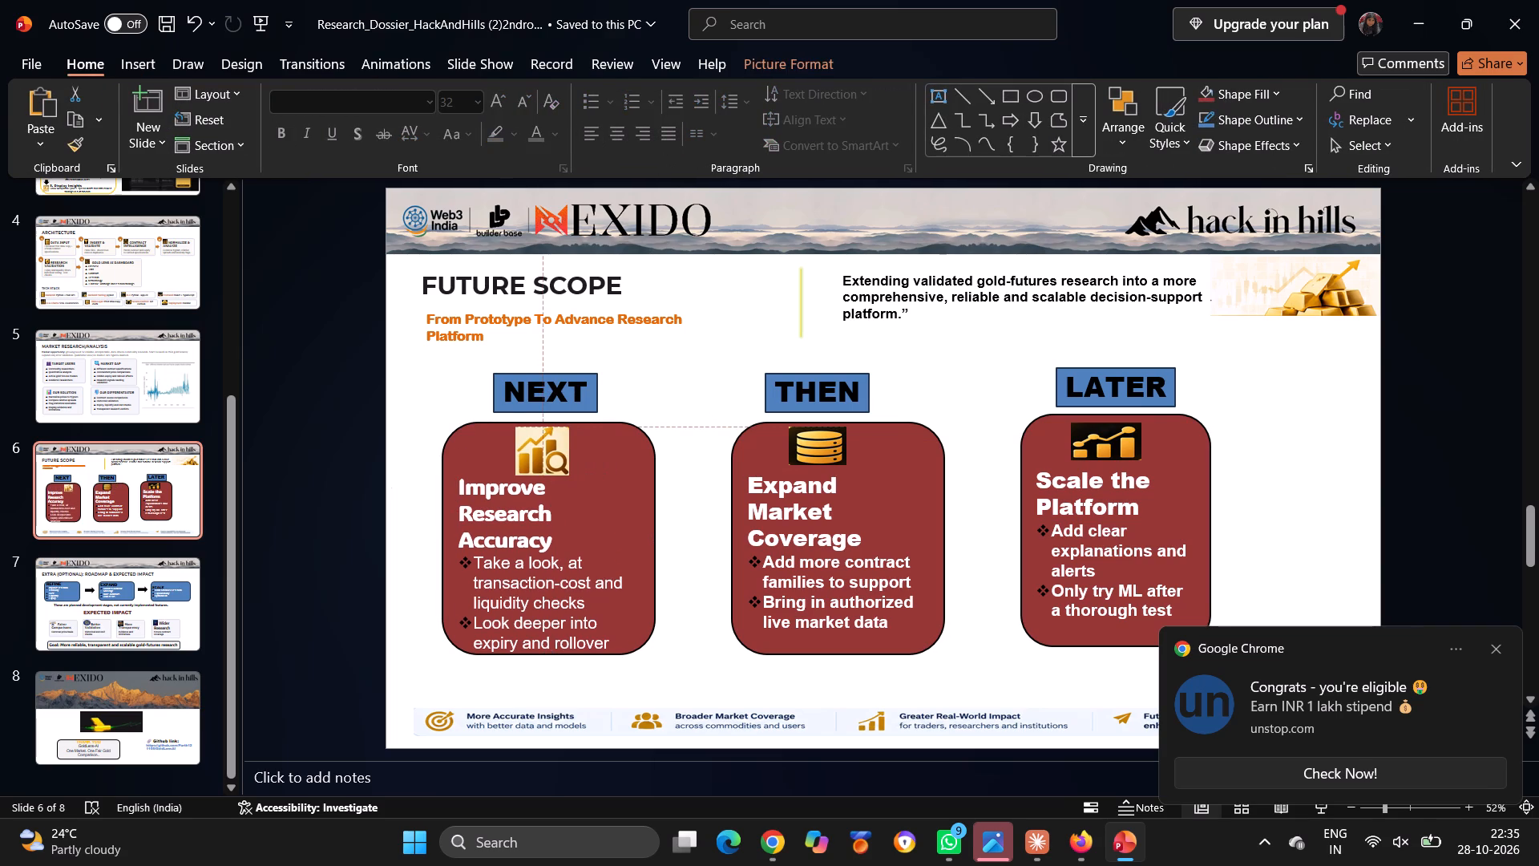
left_click_drag(543, 457, 542, 457)
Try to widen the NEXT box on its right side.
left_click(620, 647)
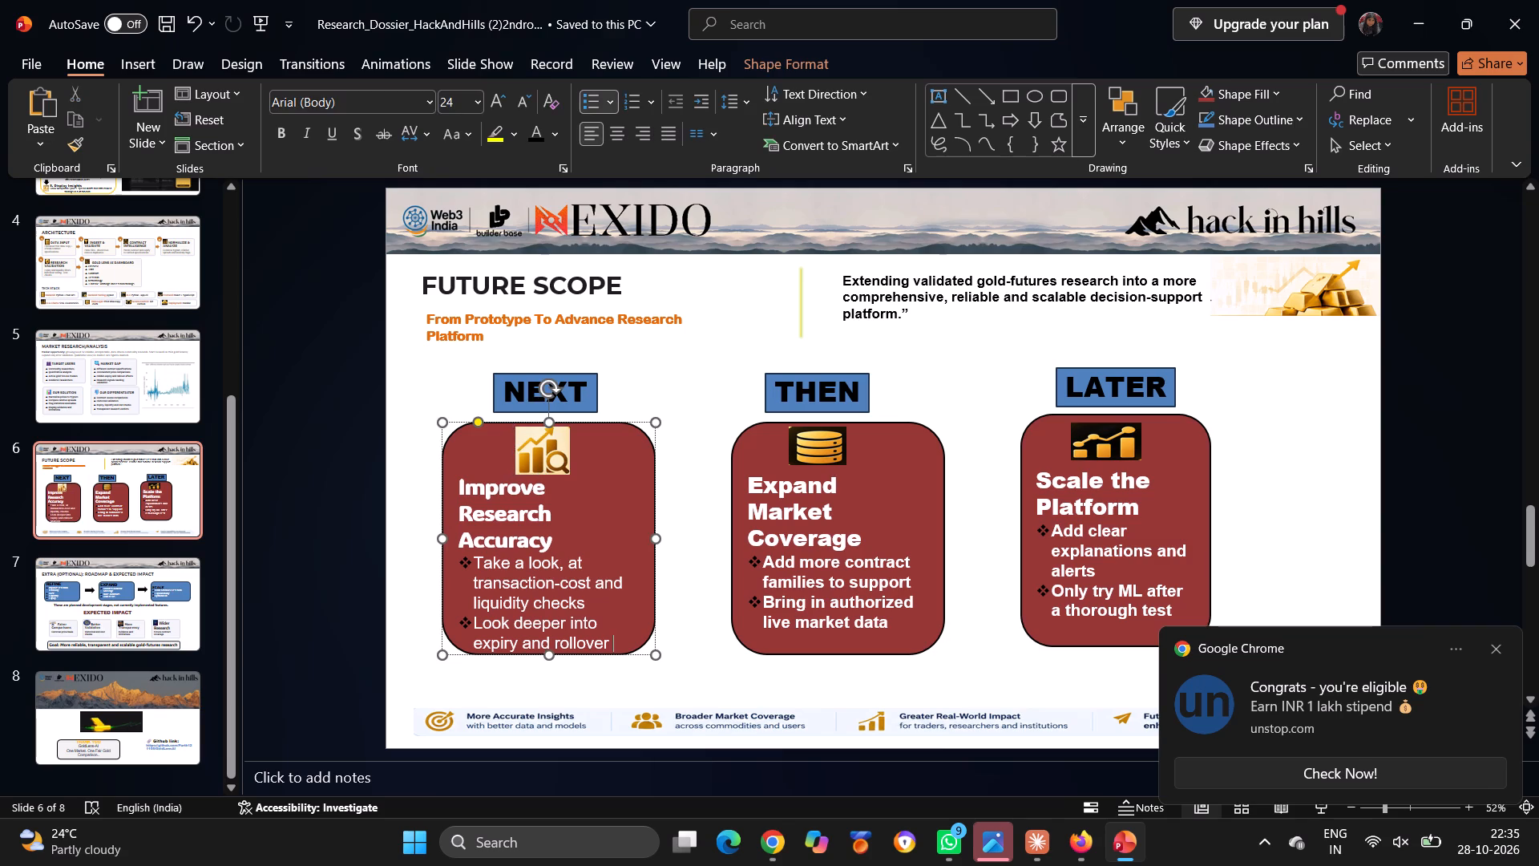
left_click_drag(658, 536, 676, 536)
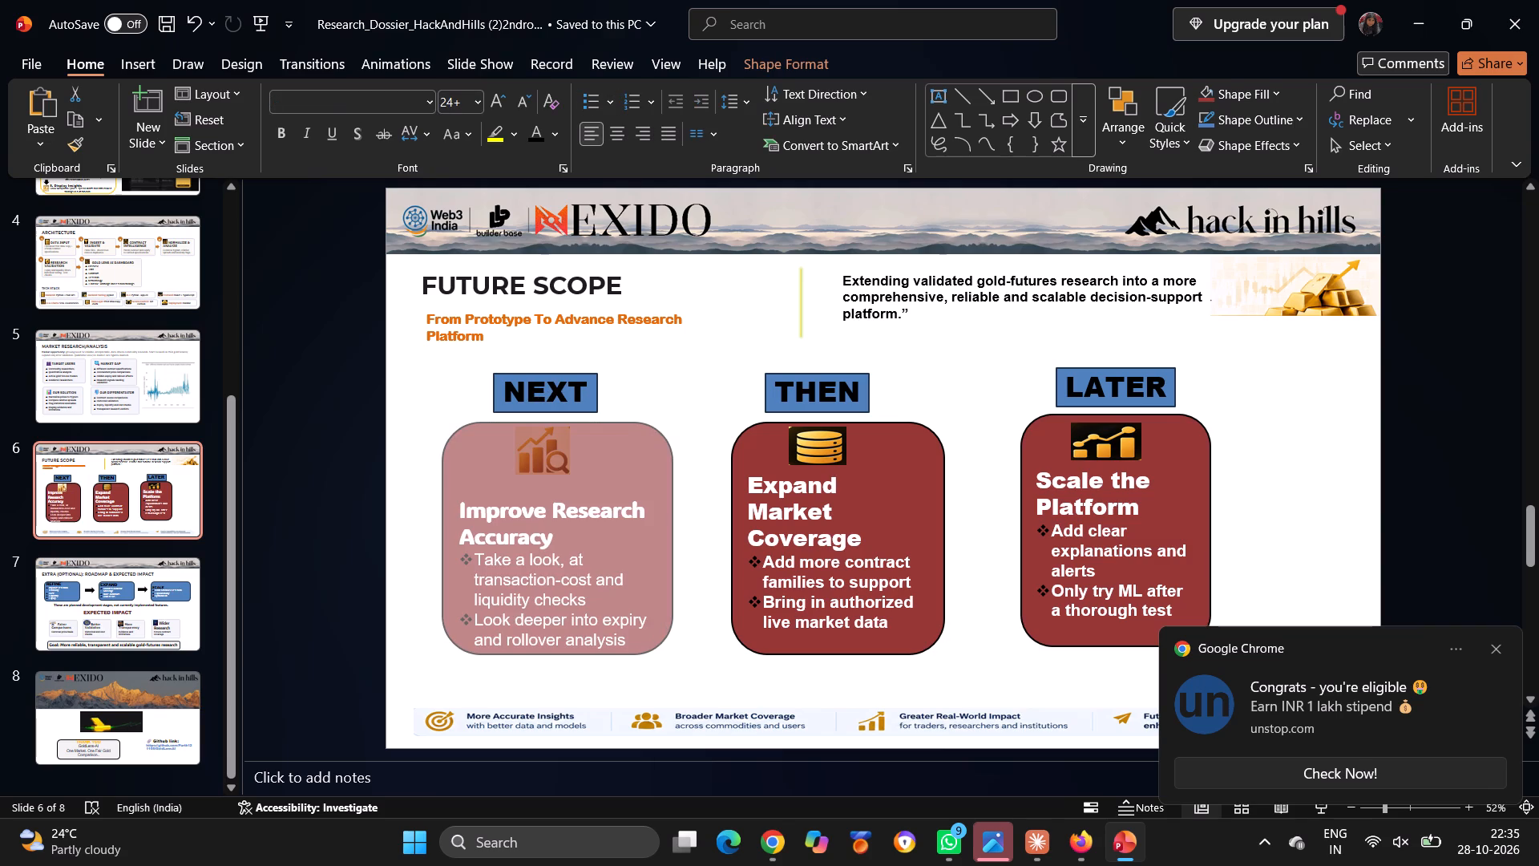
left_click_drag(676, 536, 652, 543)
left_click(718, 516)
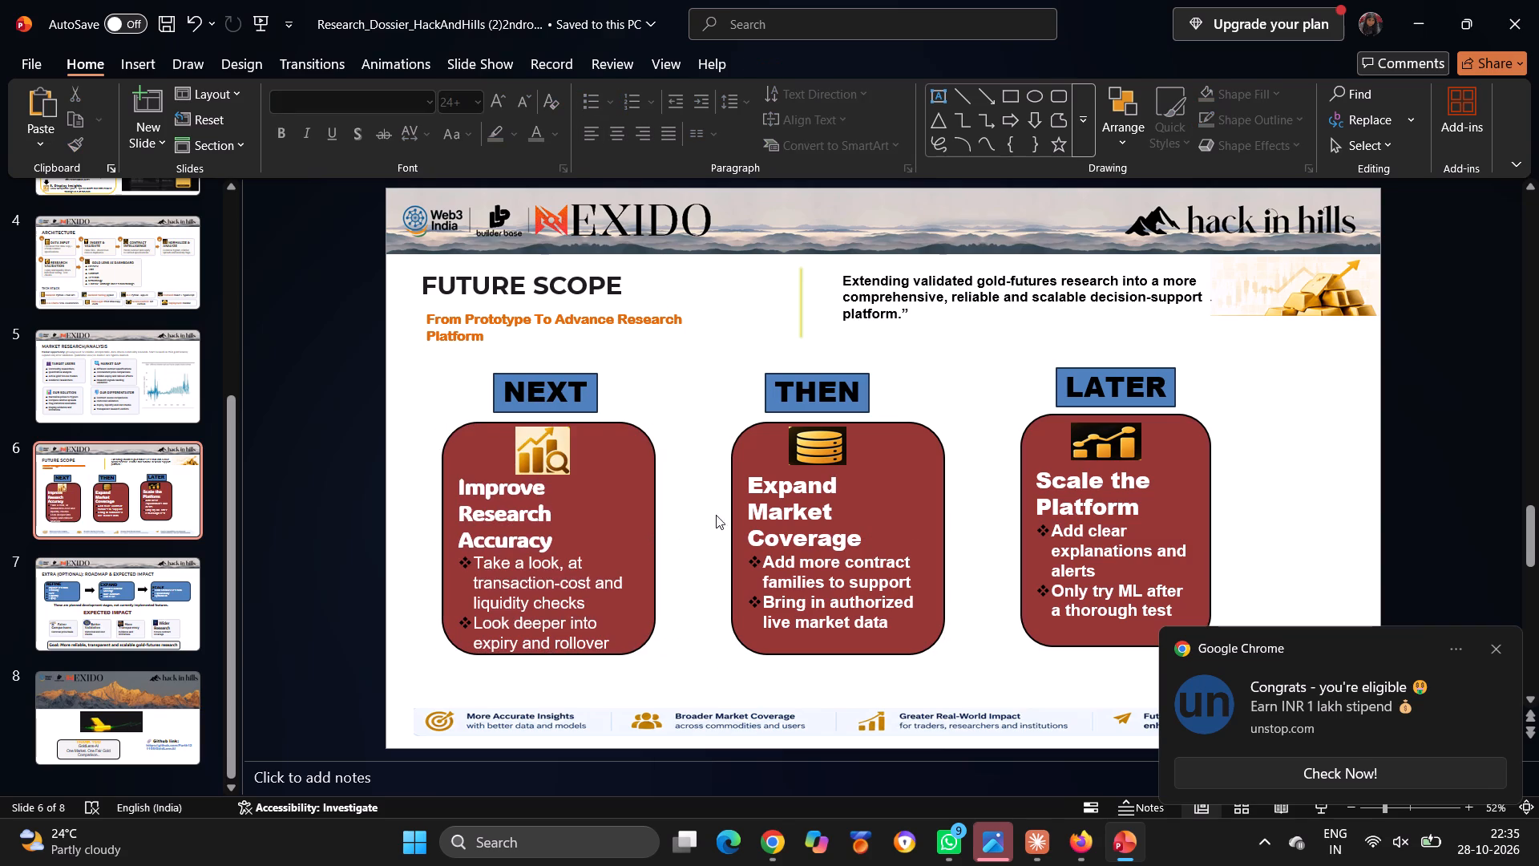
Move the magnifier chart icon left so it sits above "Improve" in the NEXT box.
left_click_drag(544, 453, 510, 454)
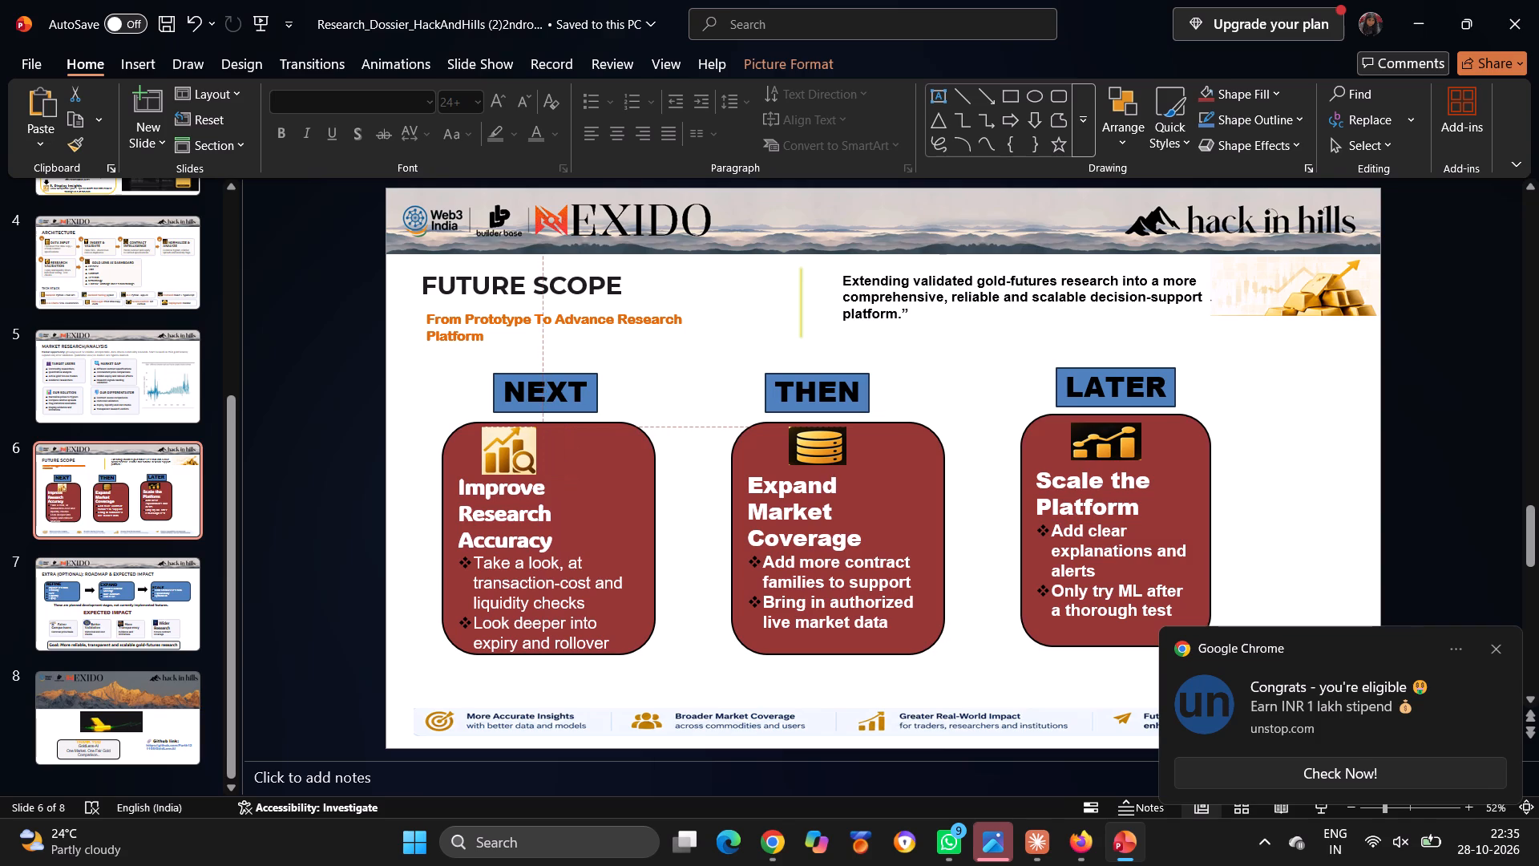
left_click_drag(510, 454, 511, 455)
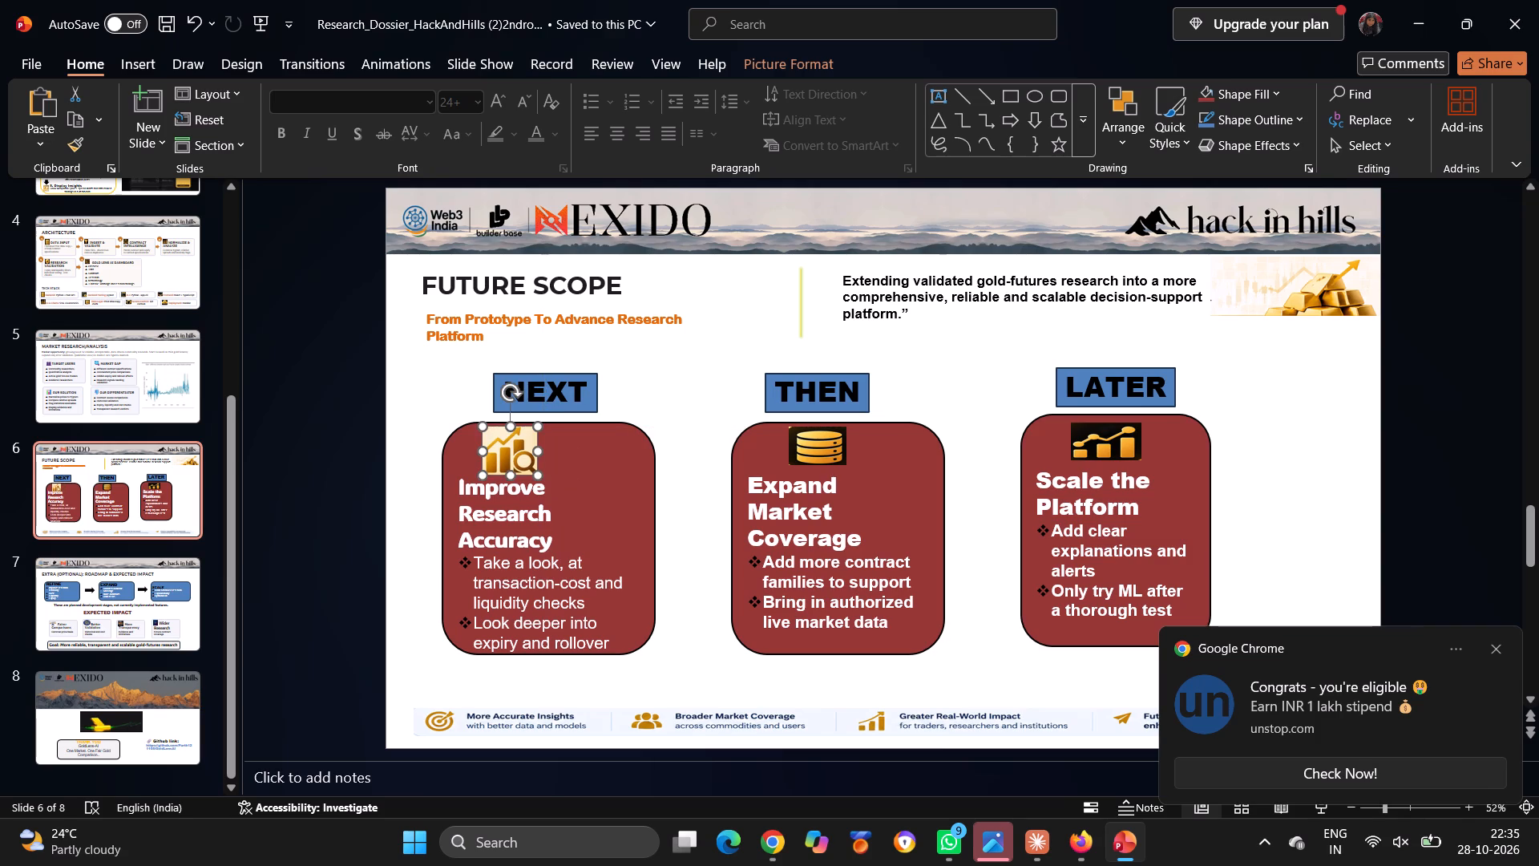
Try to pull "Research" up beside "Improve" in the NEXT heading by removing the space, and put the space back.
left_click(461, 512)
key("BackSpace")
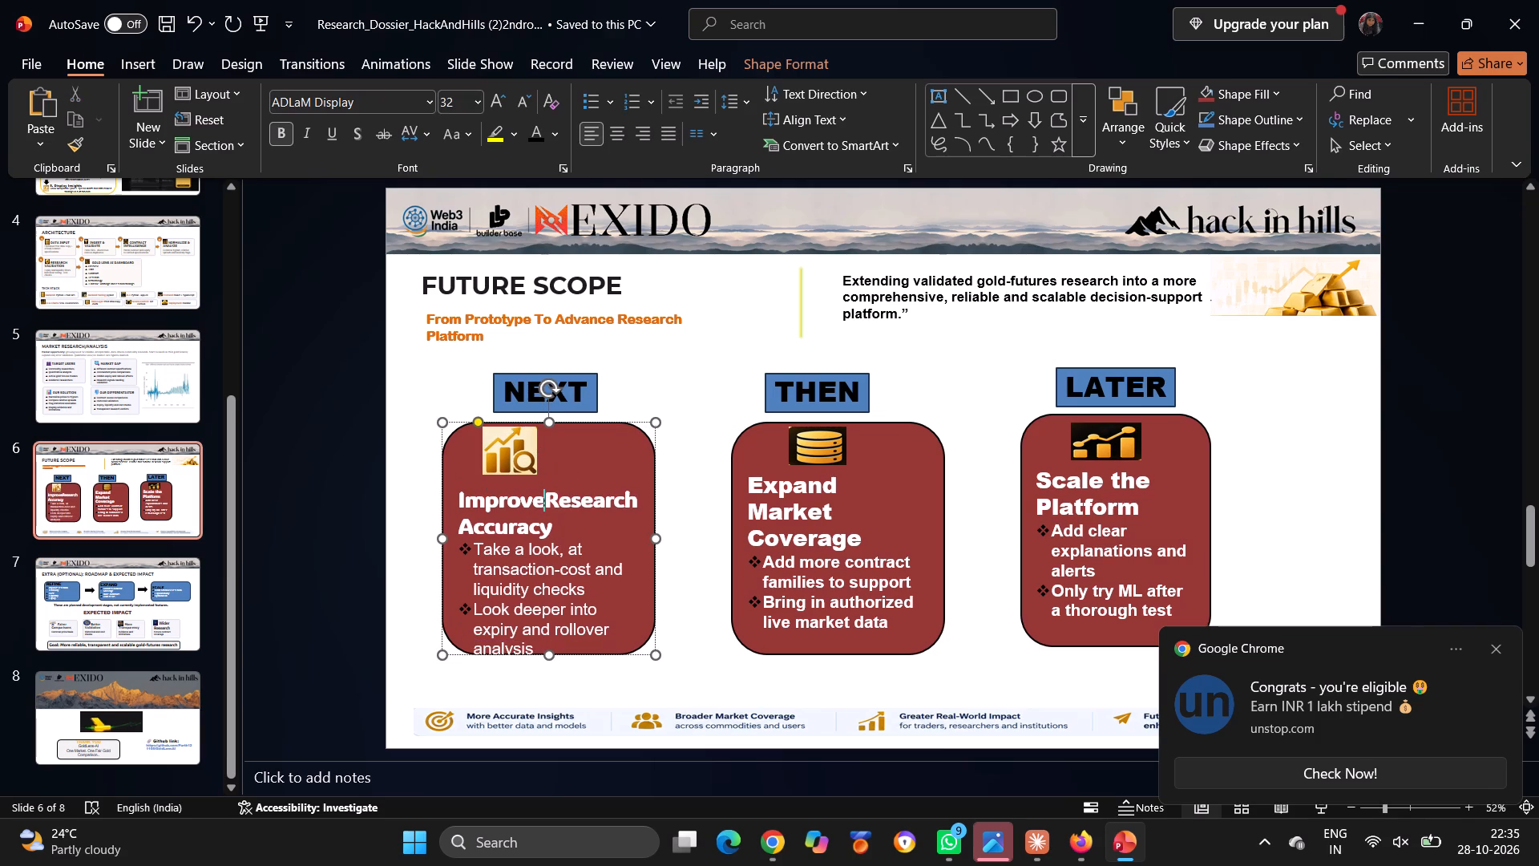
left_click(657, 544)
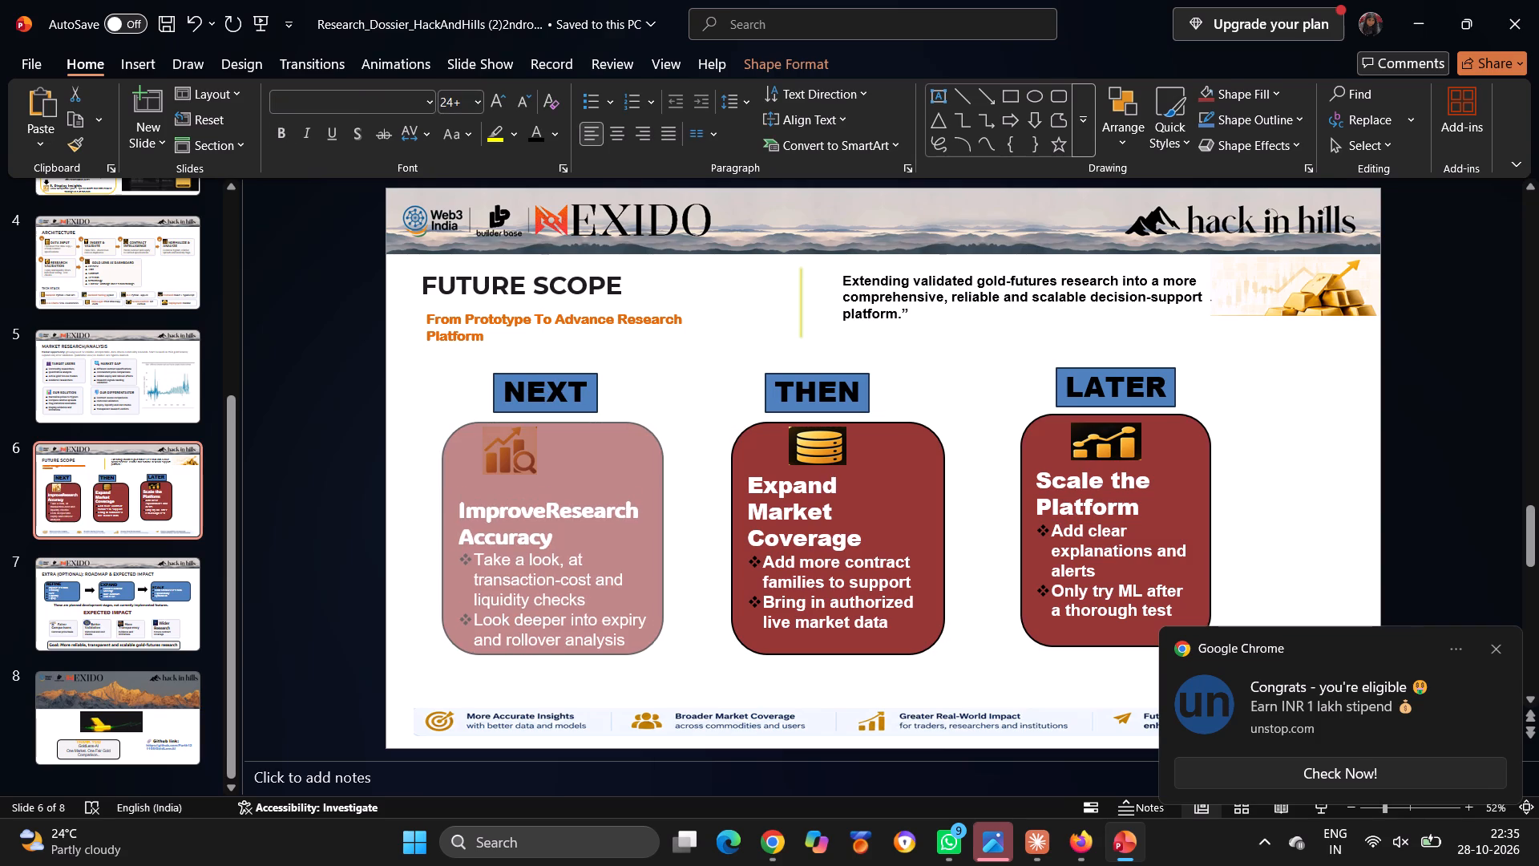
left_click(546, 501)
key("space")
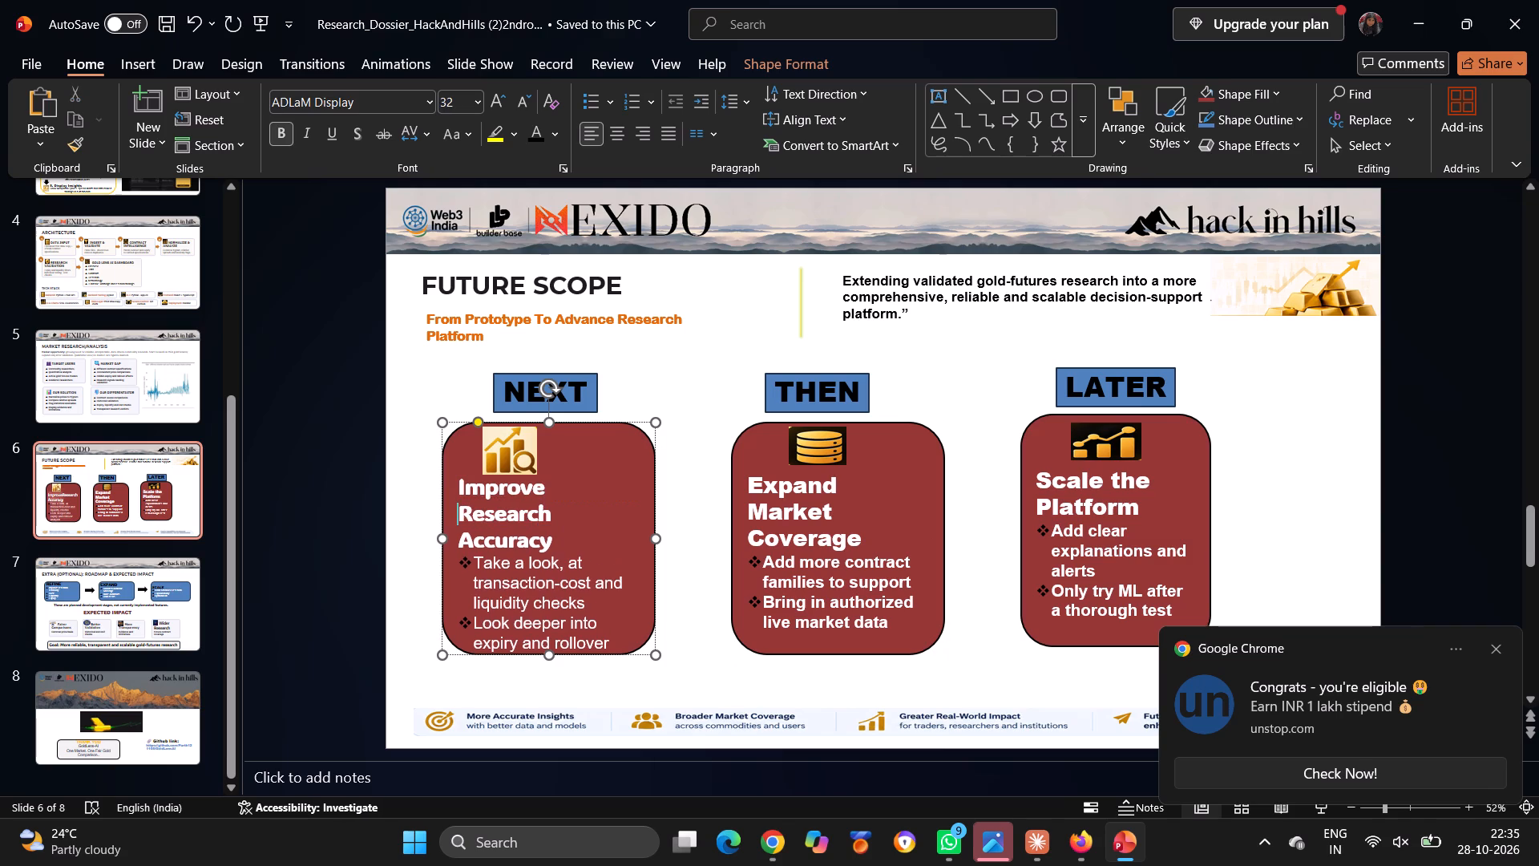
Widen the NEXT box slightly on its left side.
left_click_drag(443, 533, 427, 533)
Move the magnifier chart icon slightly down in the NEXT box and stretch it wider on its right side.
left_click(507, 451)
left_click_drag(507, 451, 512, 463)
left_click_drag(540, 457, 551, 455)
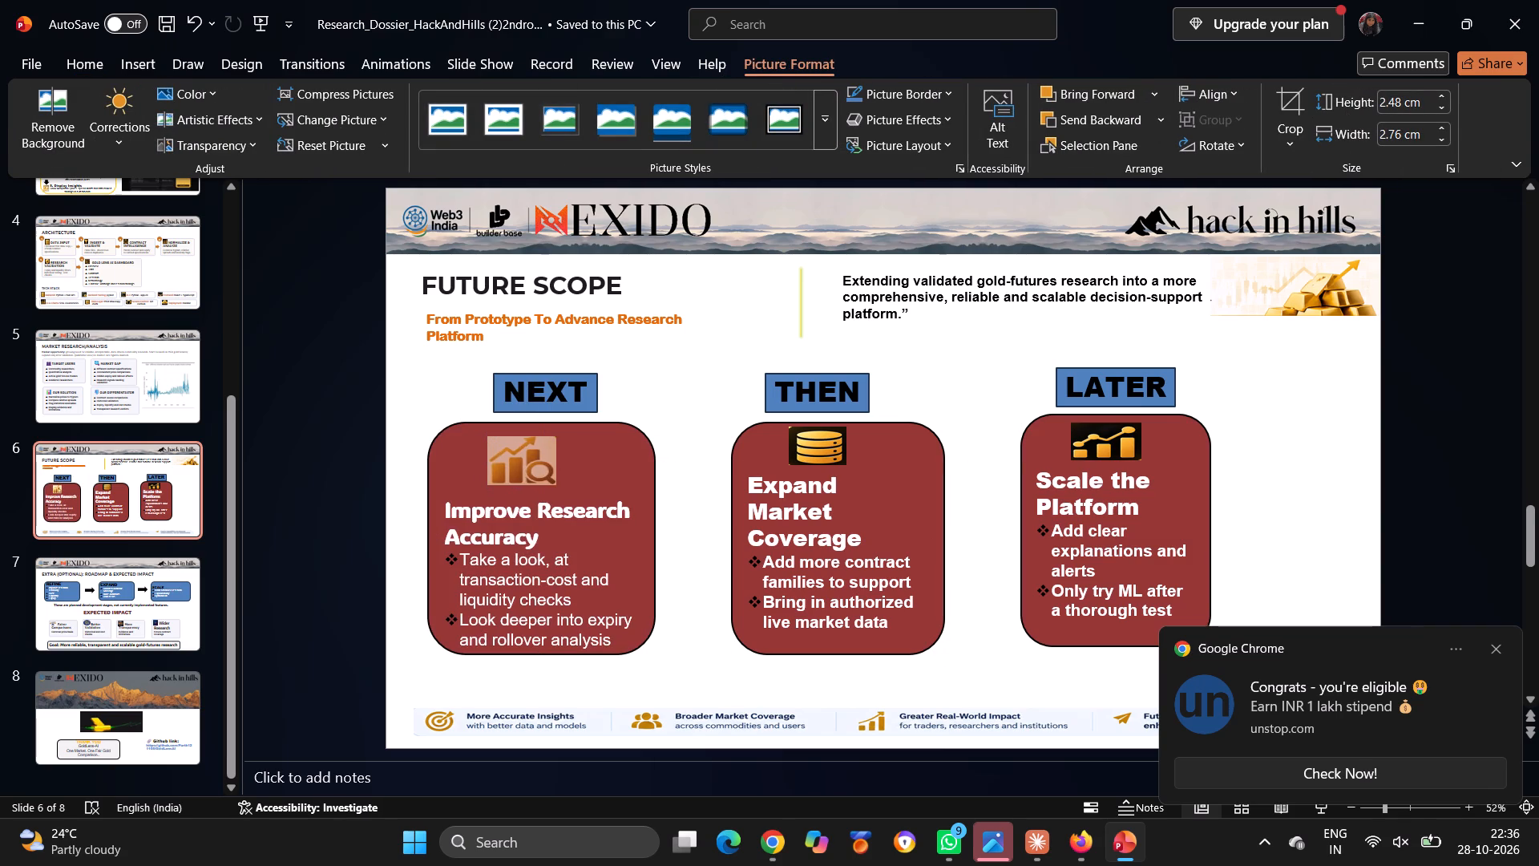
left_click_drag(551, 455, 552, 455)
Extend the NEXT box slightly downward at its bottom edge.
left_click_drag(558, 648, 541, 654)
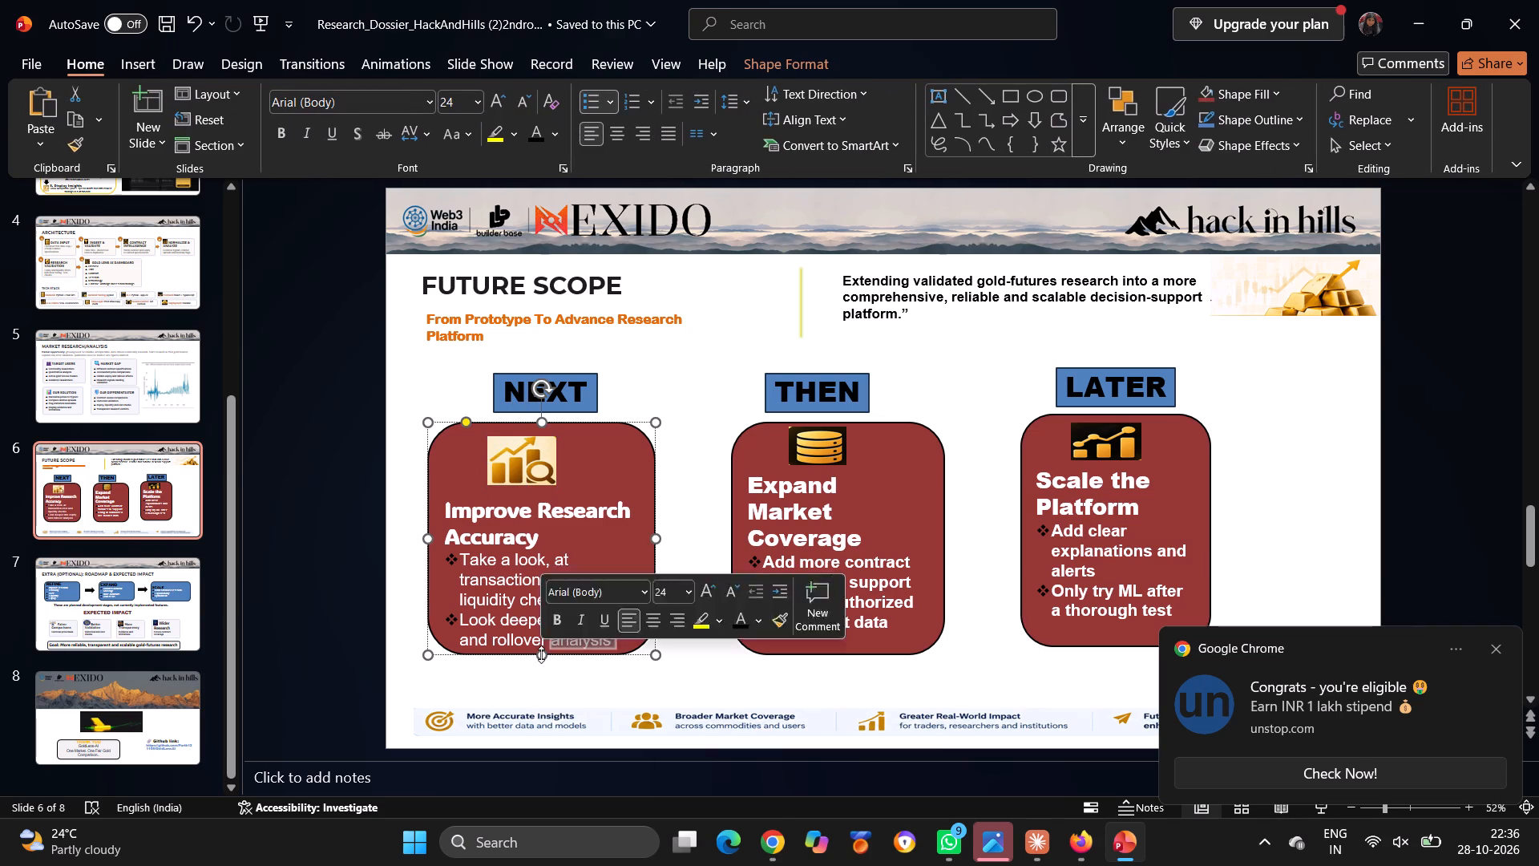
left_click(541, 654)
Widen the THEN box slightly on its left side.
left_click(795, 570)
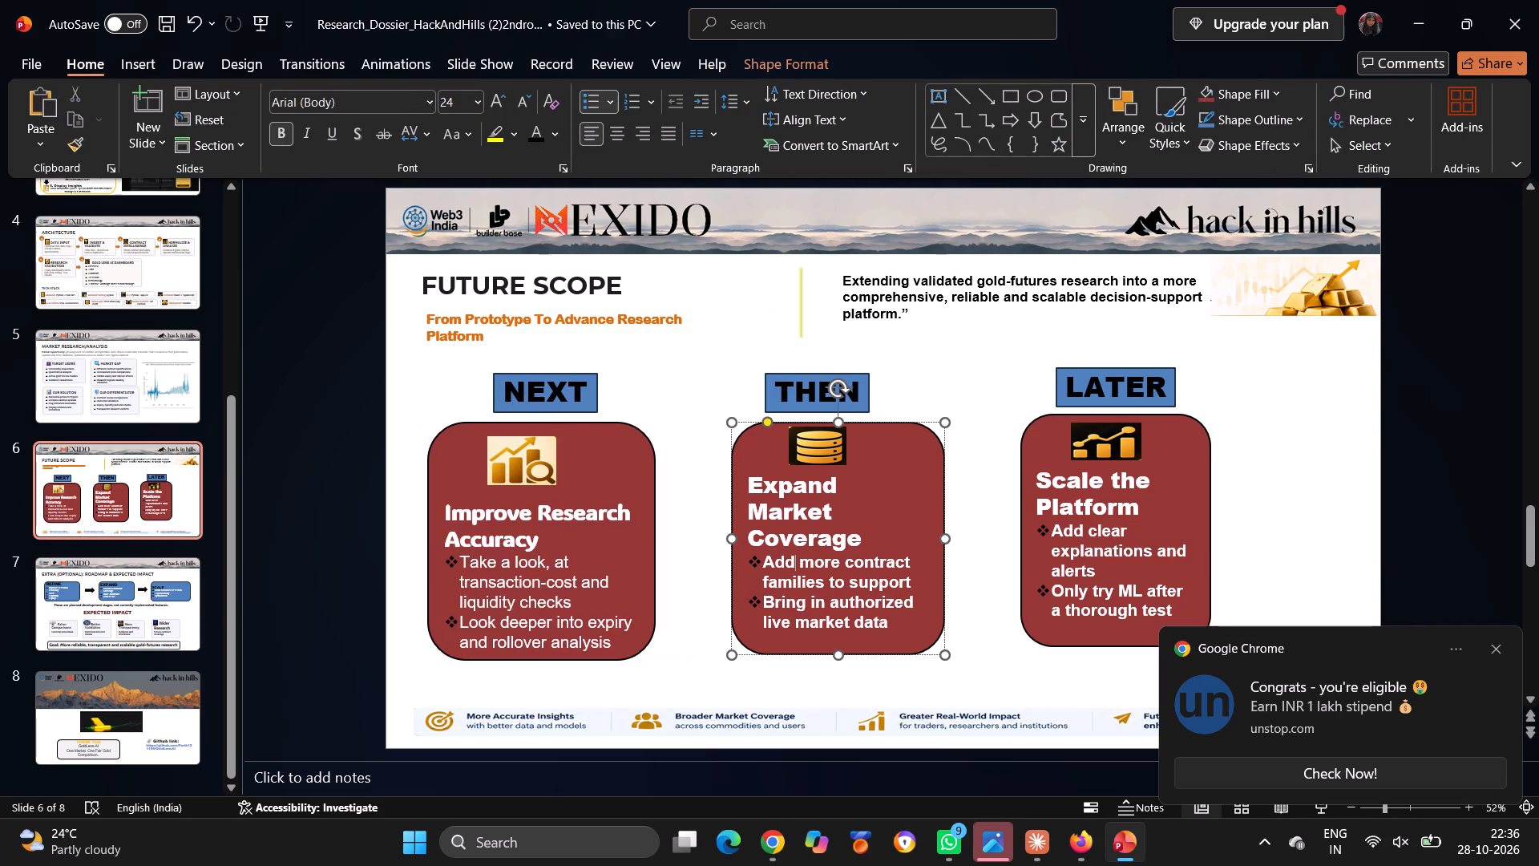
left_click_drag(729, 539, 717, 541)
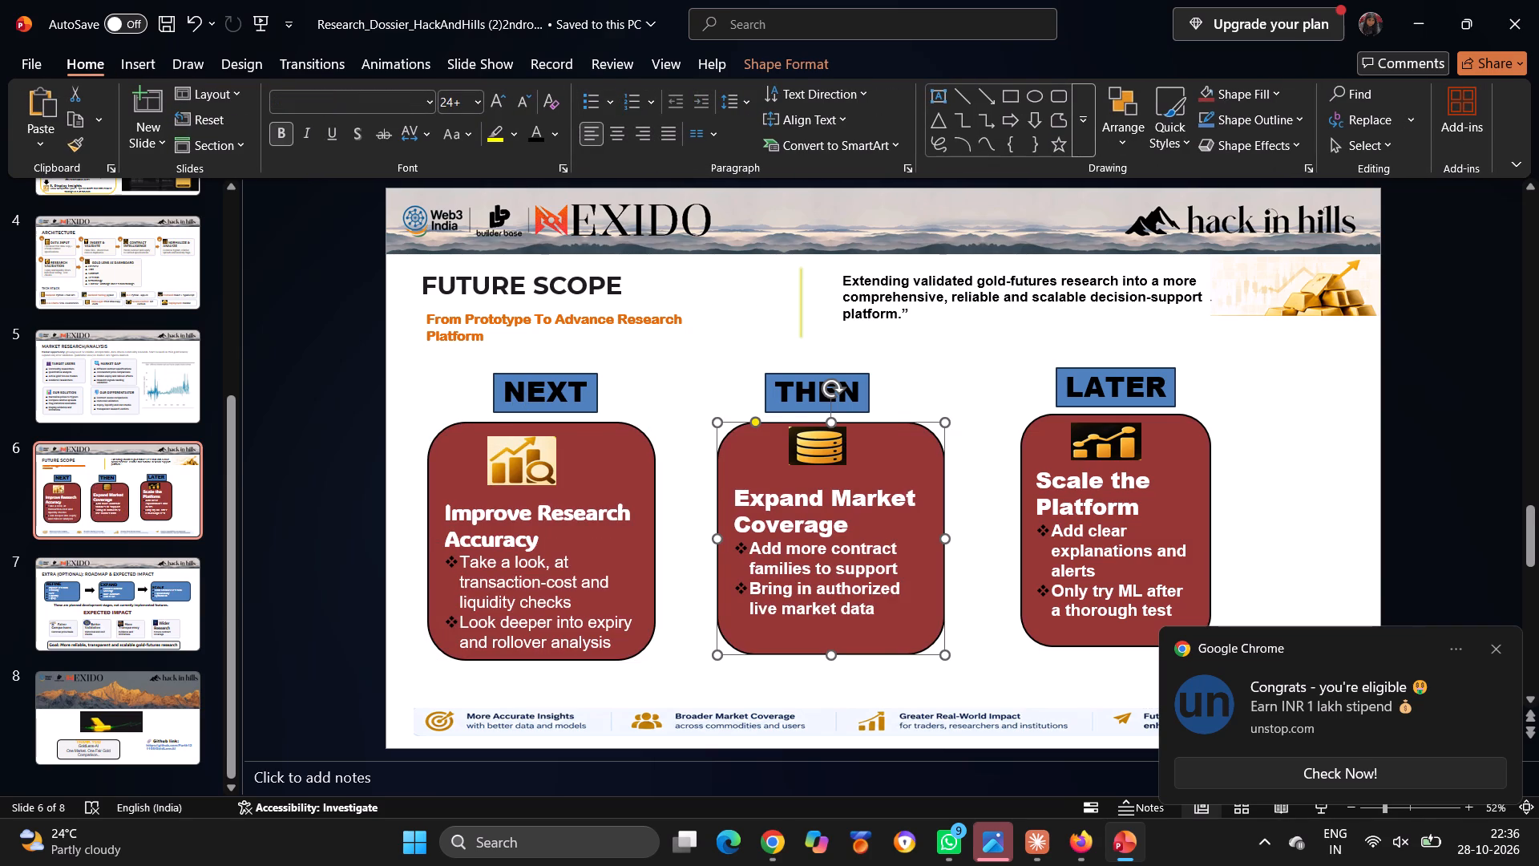
Move the gold database icon slightly down inside the THEN box, just above the "Expand Market Coverage" heading.
left_click(830, 435)
left_click_drag(817, 466, 817, 476)
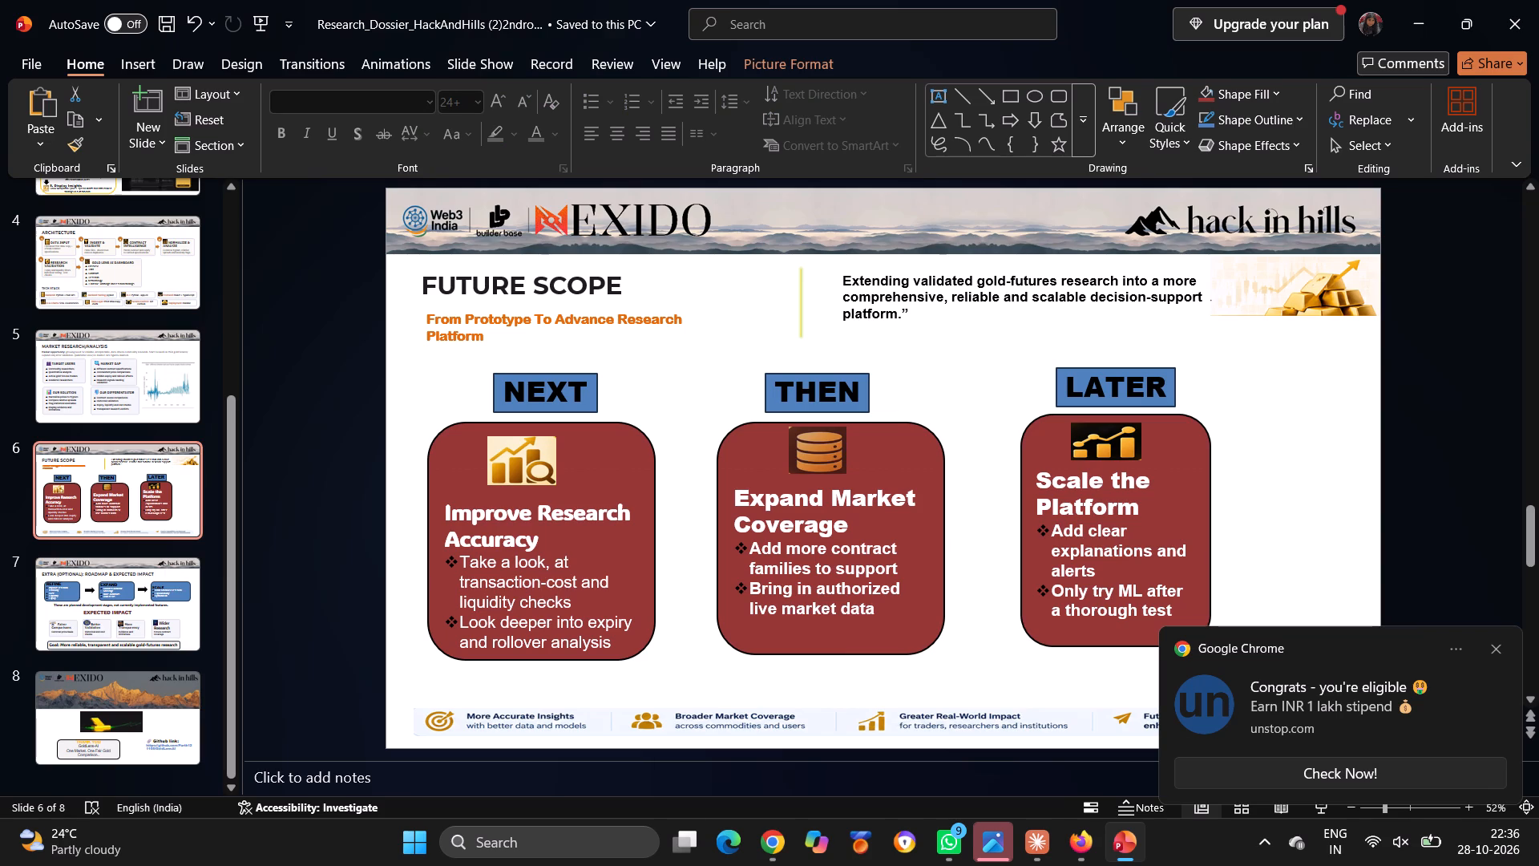
left_click_drag(817, 476, 817, 477)
left_click_drag(820, 467, 820, 454)
left_click(820, 454)
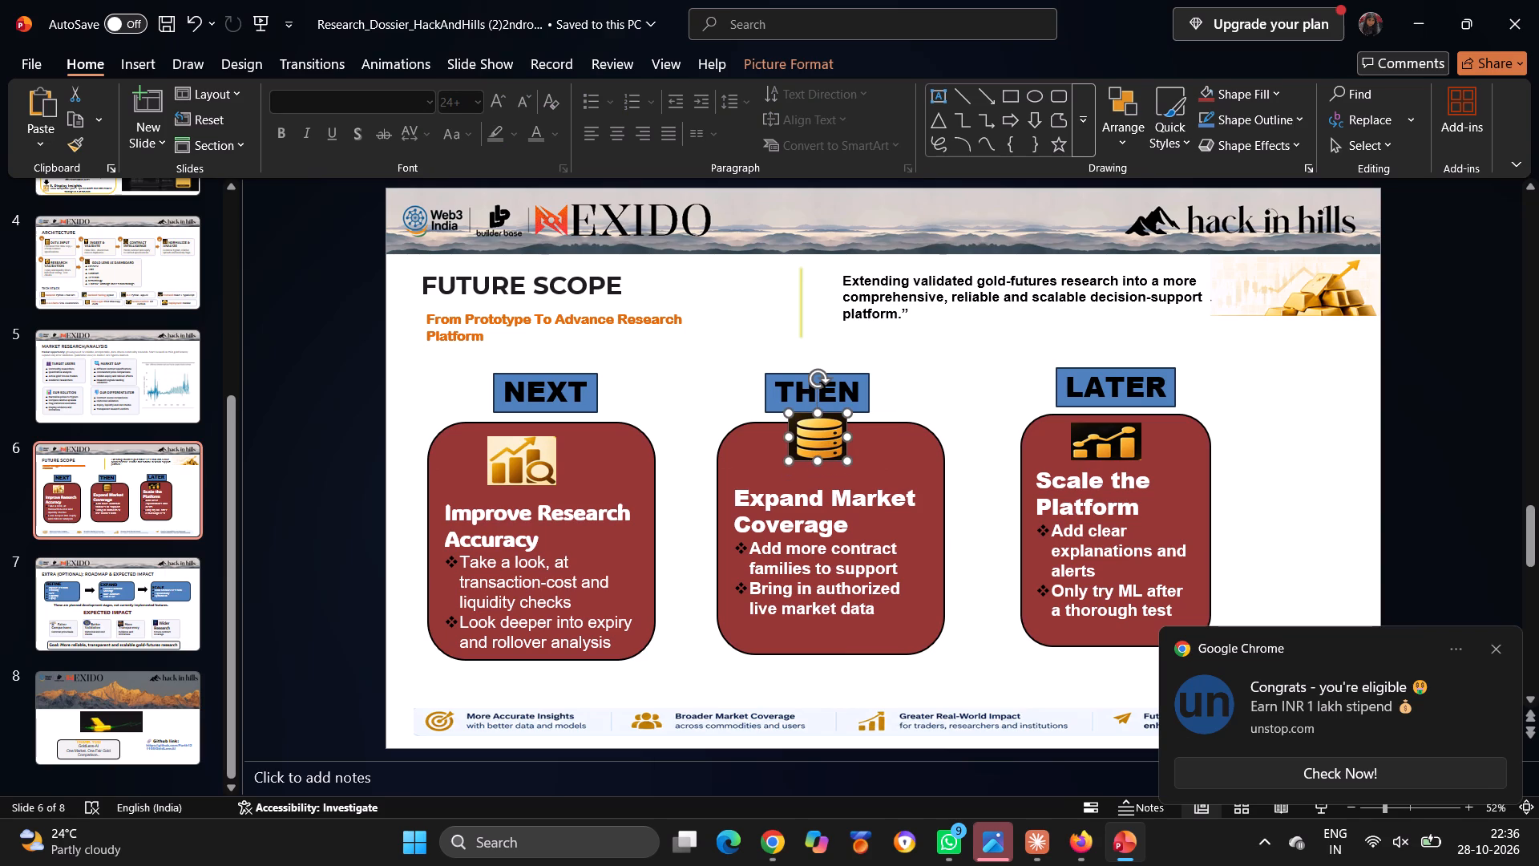
left_click_drag(820, 454, 823, 475)
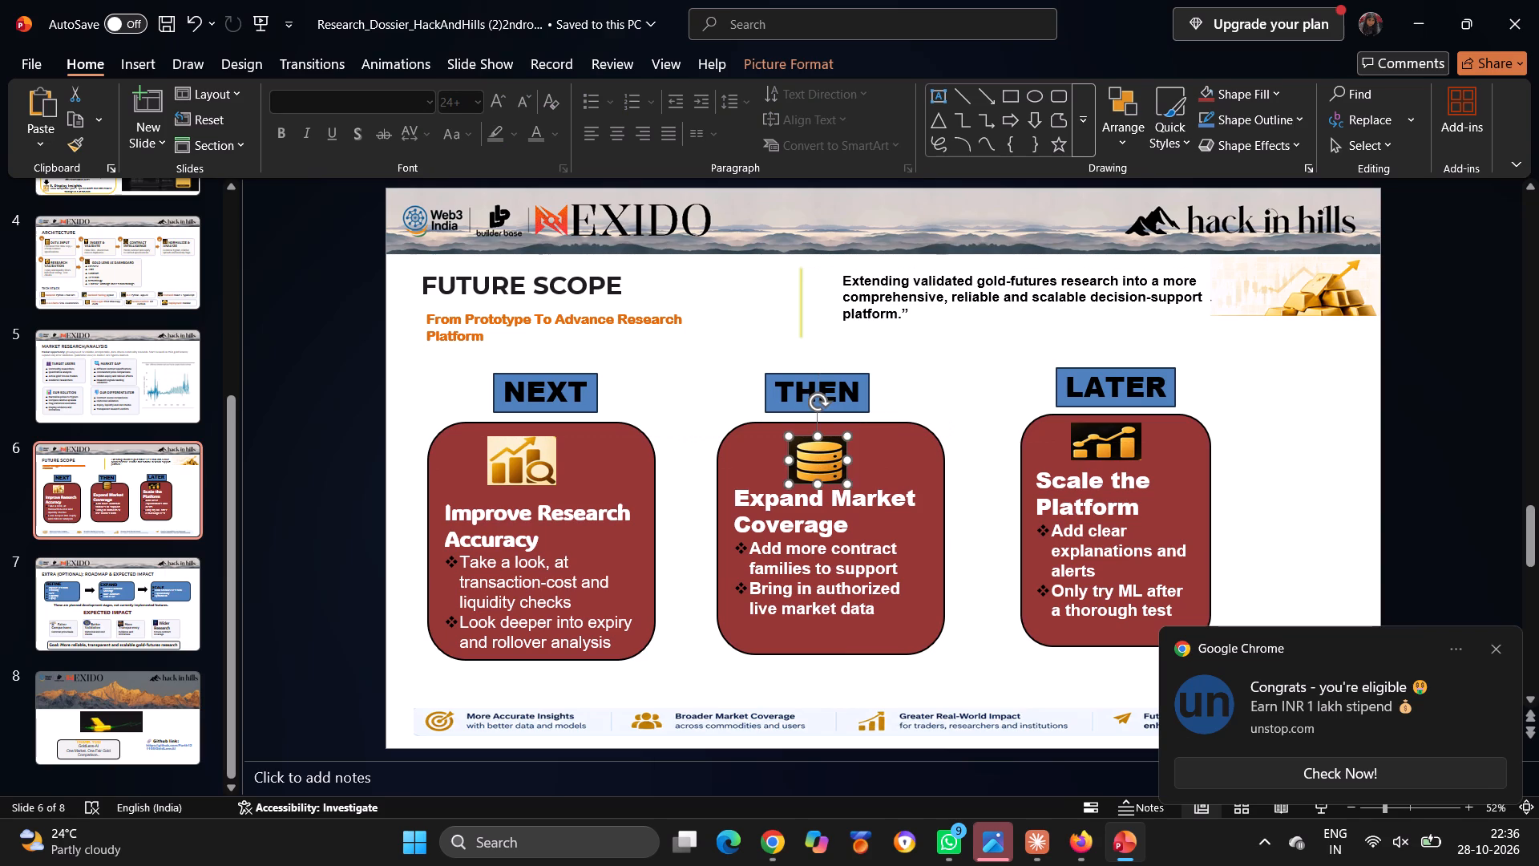
Widen the LATER box on its right side to about the same width as the THEN box.
left_click(1084, 487)
left_click_drag(1206, 530, 1218, 523)
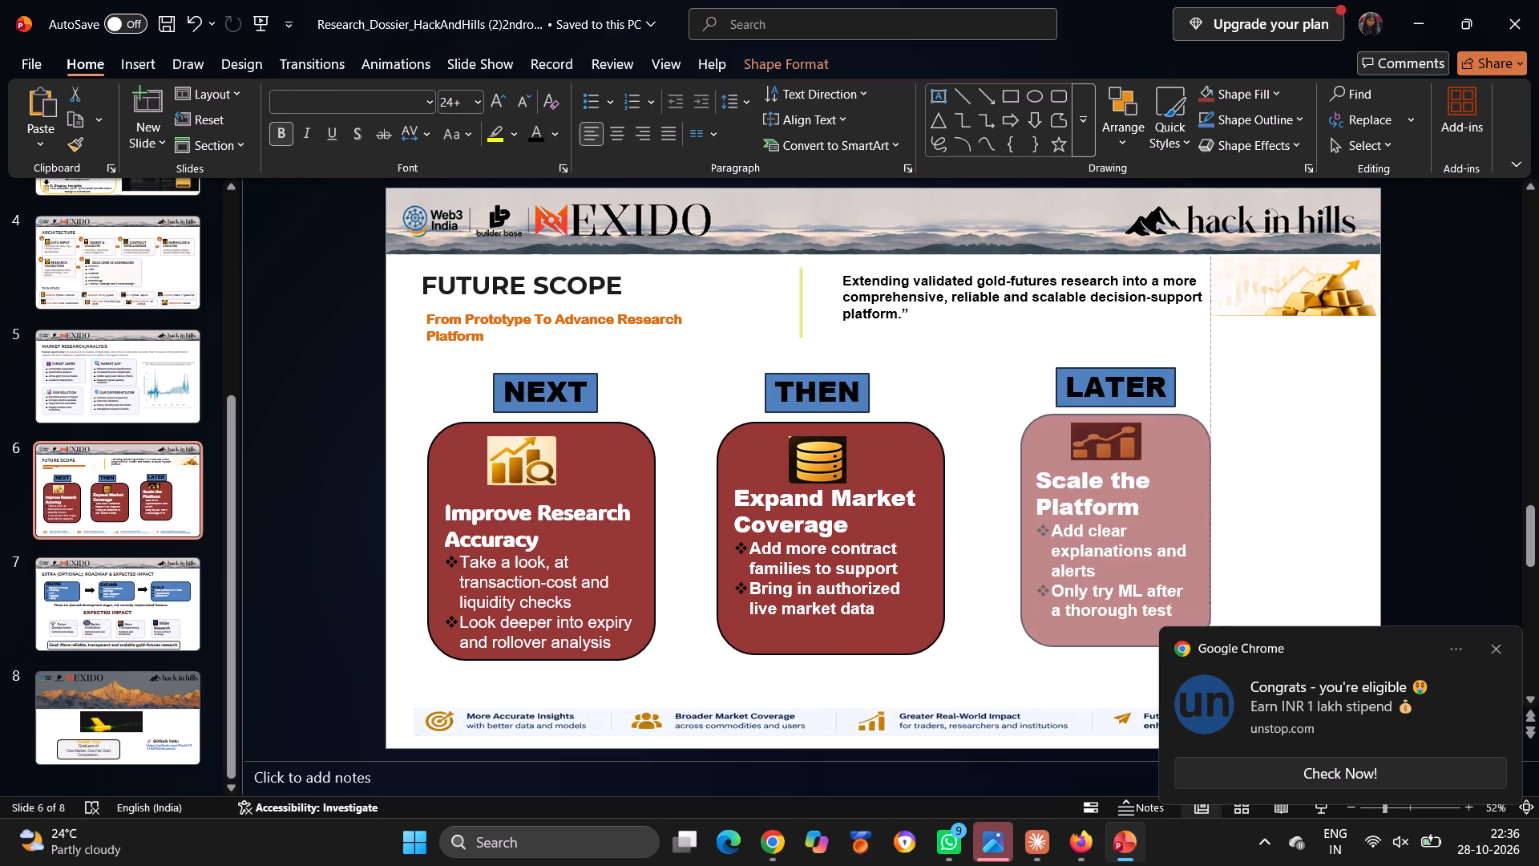
left_click_drag(1218, 523, 1254, 523)
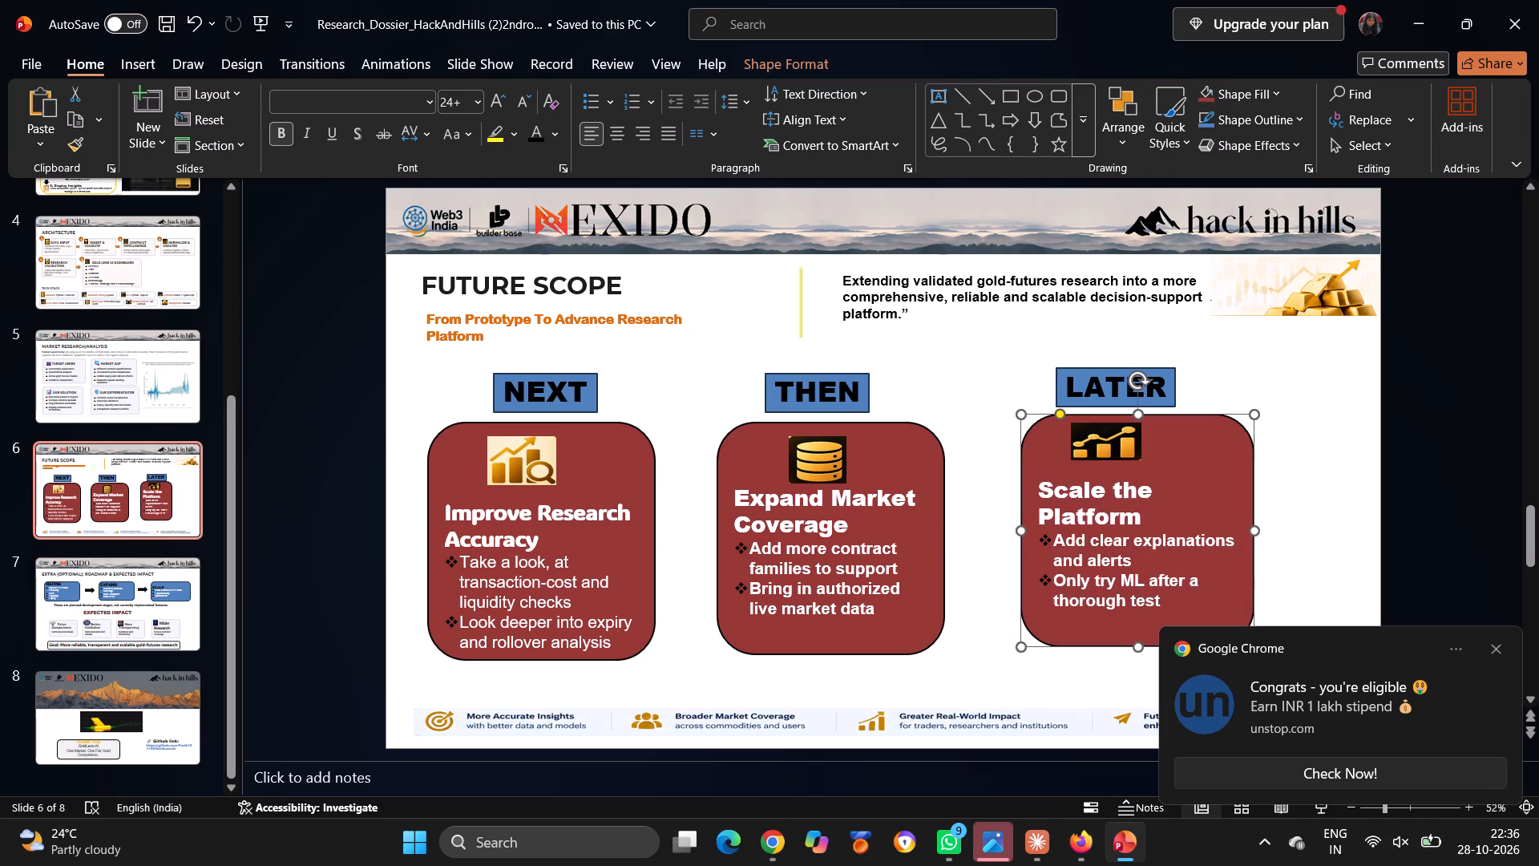
Move the bar chart icon slightly right and down in the LATER box, centring it beneath the LATER label.
left_click(1101, 434)
left_click(1101, 434)
left_click_drag(1101, 434, 1108, 441)
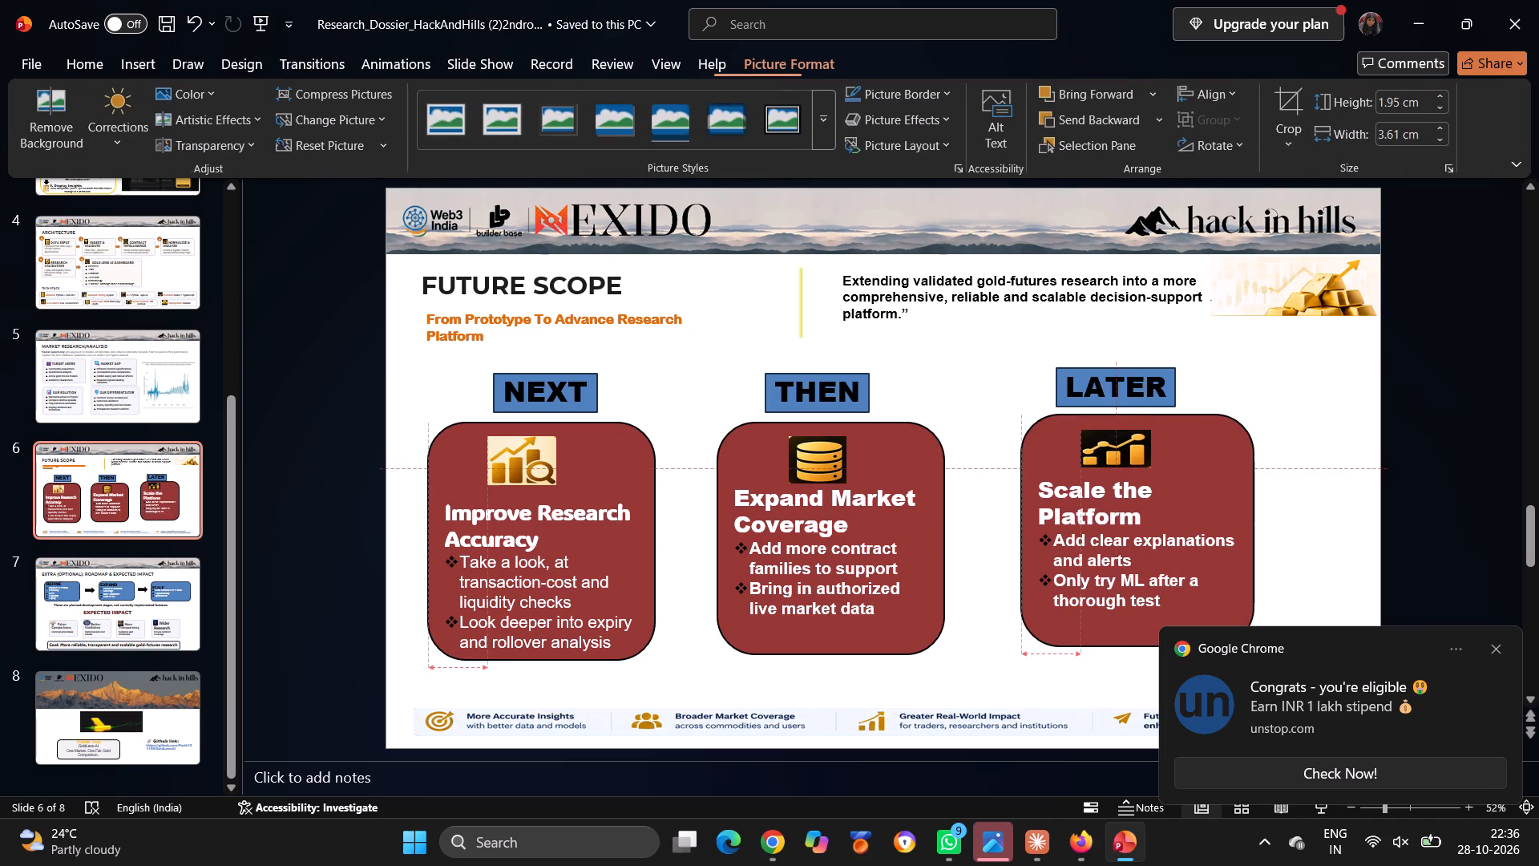
left_click_drag(1108, 441, 1110, 443)
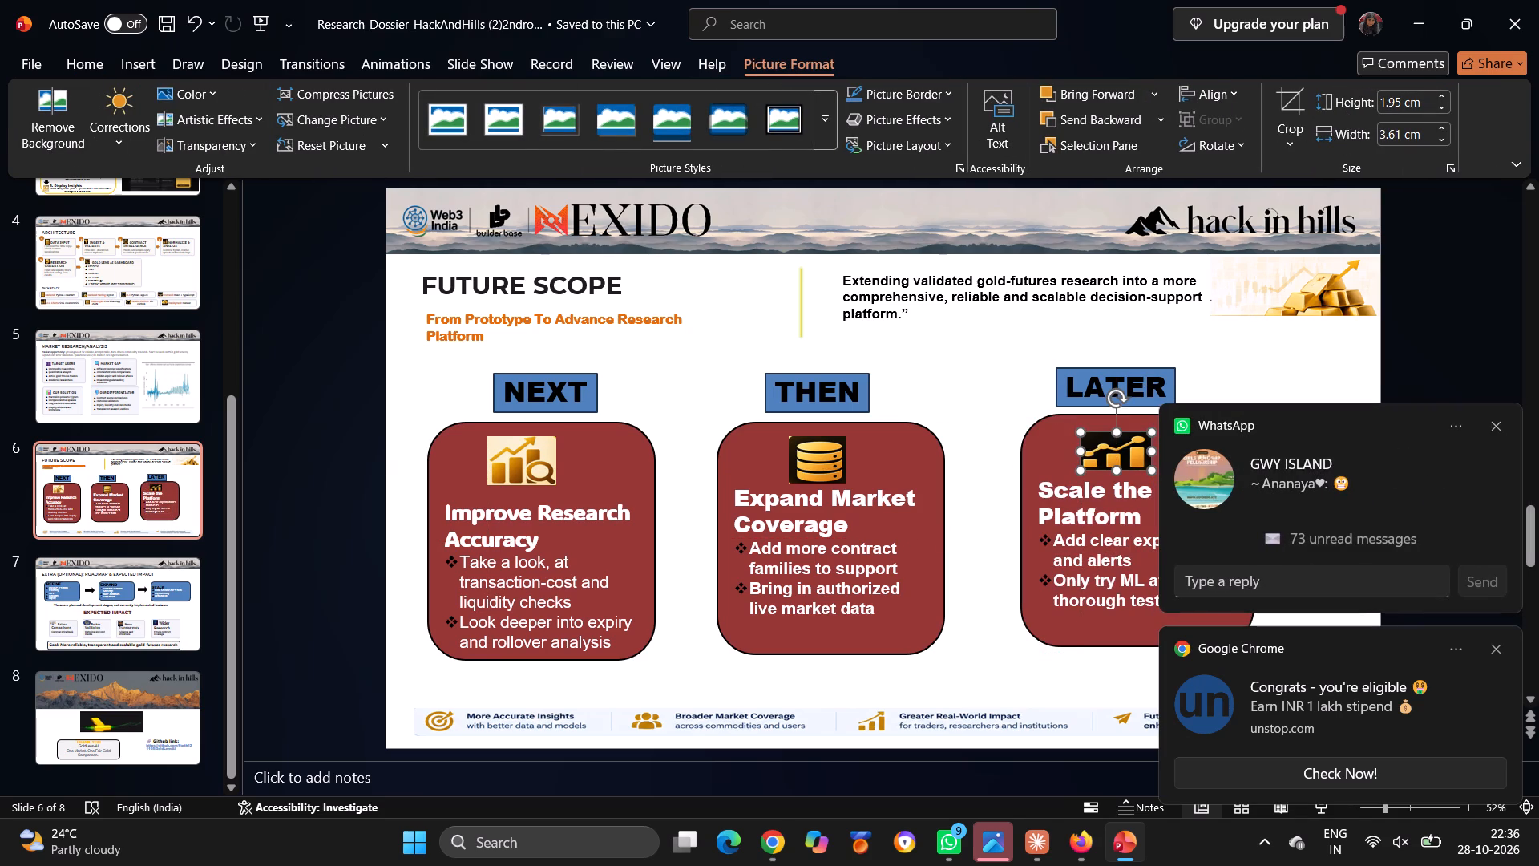
left_click(1041, 494)
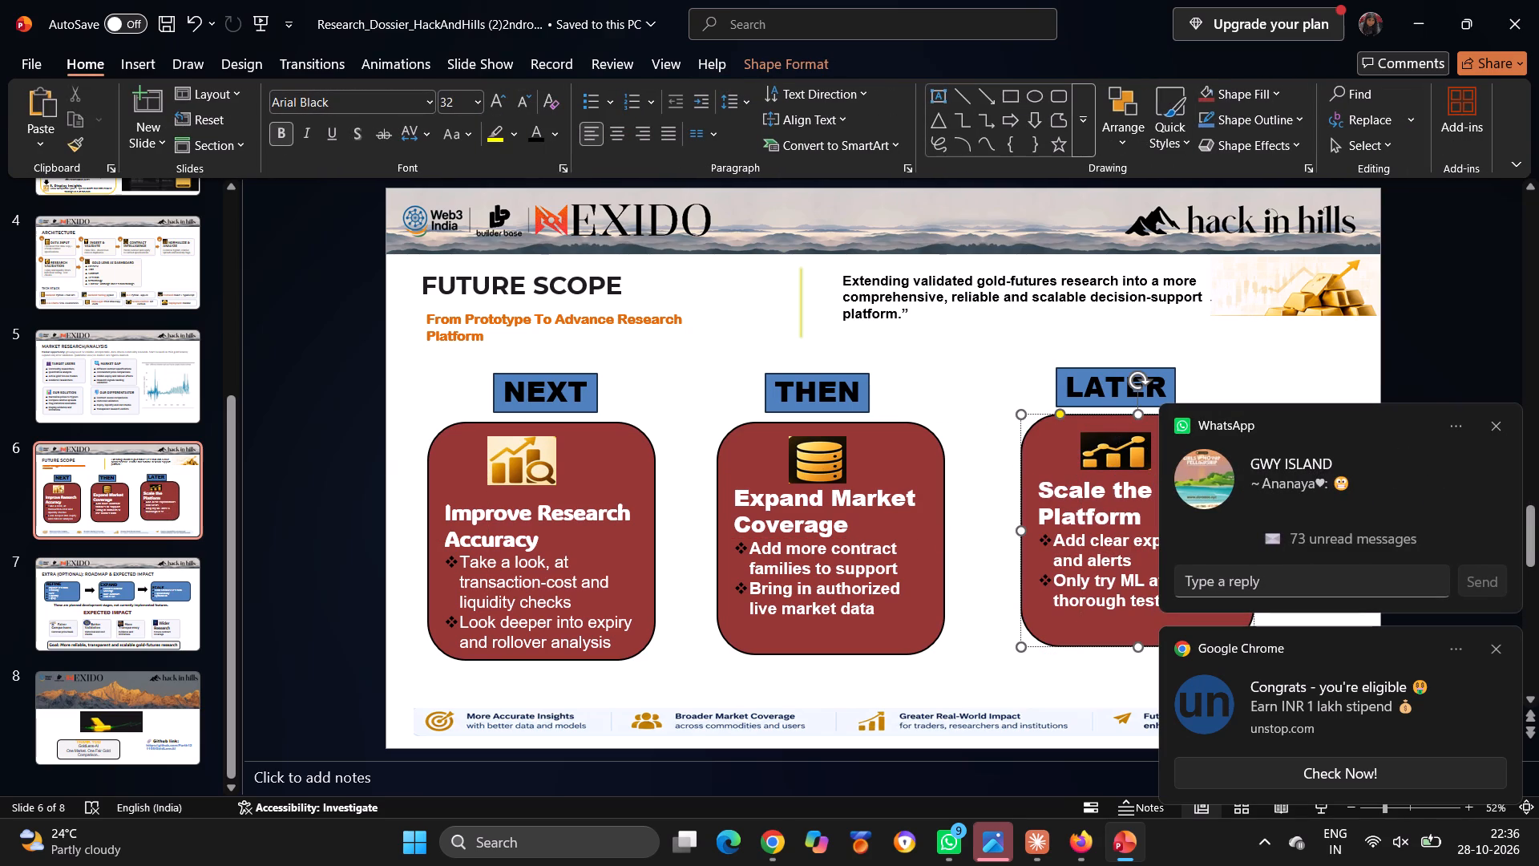
left_click(993, 558)
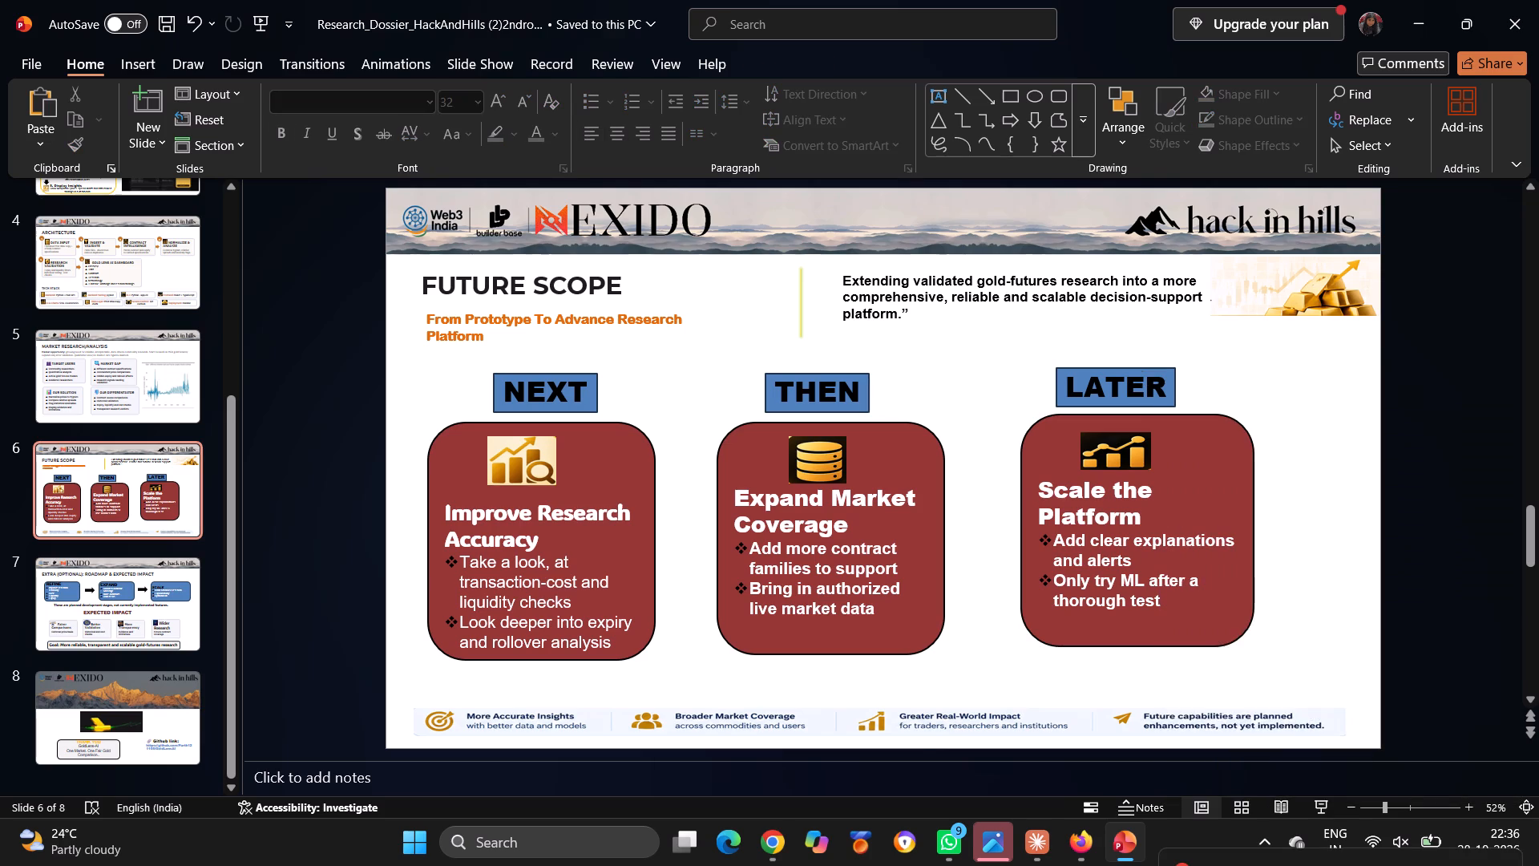
Stretch the benefits strip picture at the slide's bottom upward from its top edge, to just below the red boxes.
left_click(923, 725)
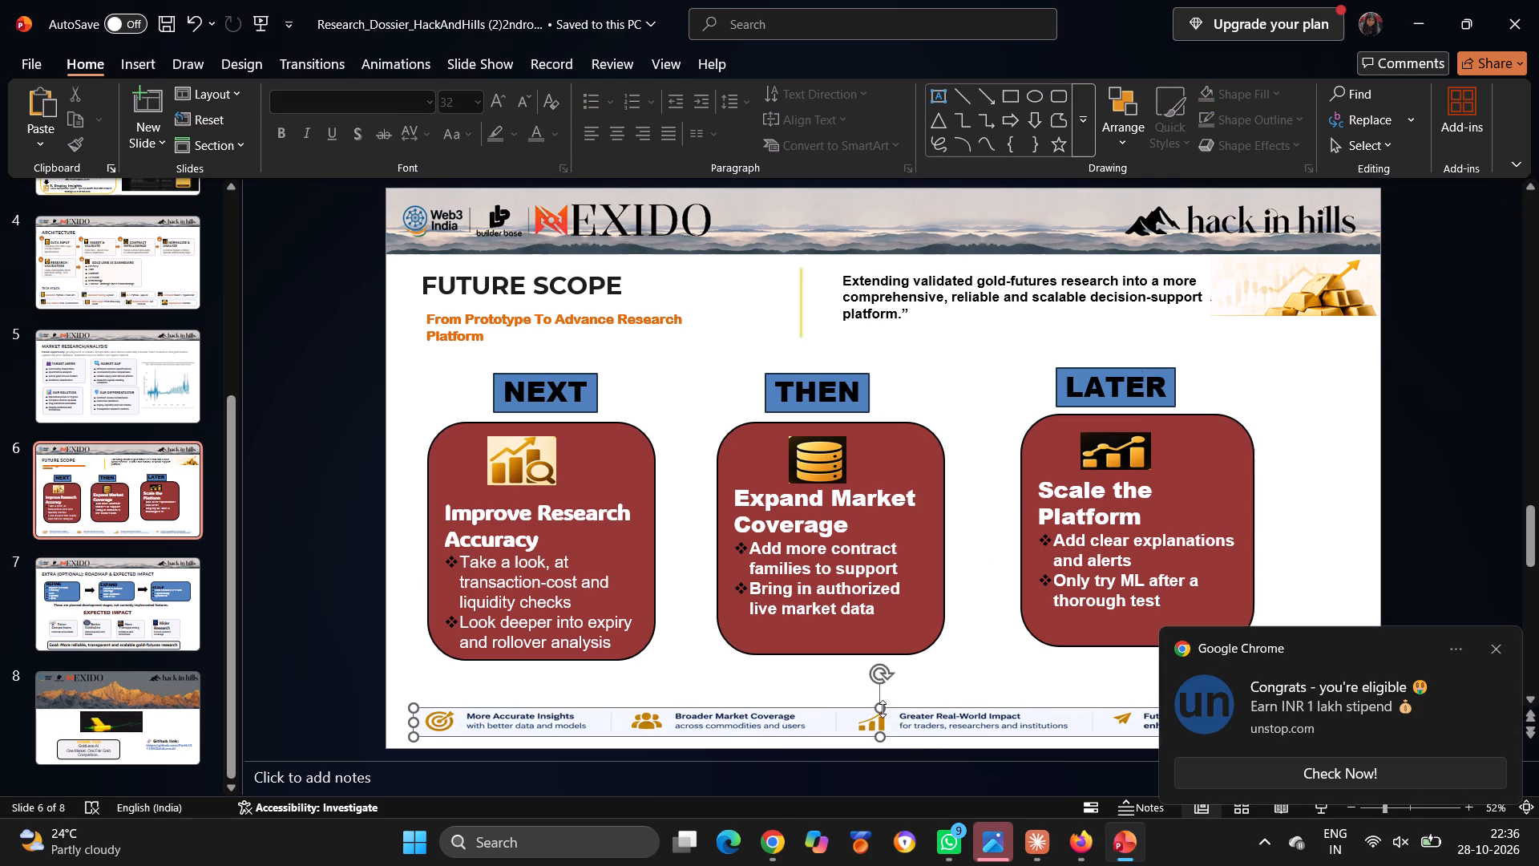
left_click_drag(883, 709, 887, 681)
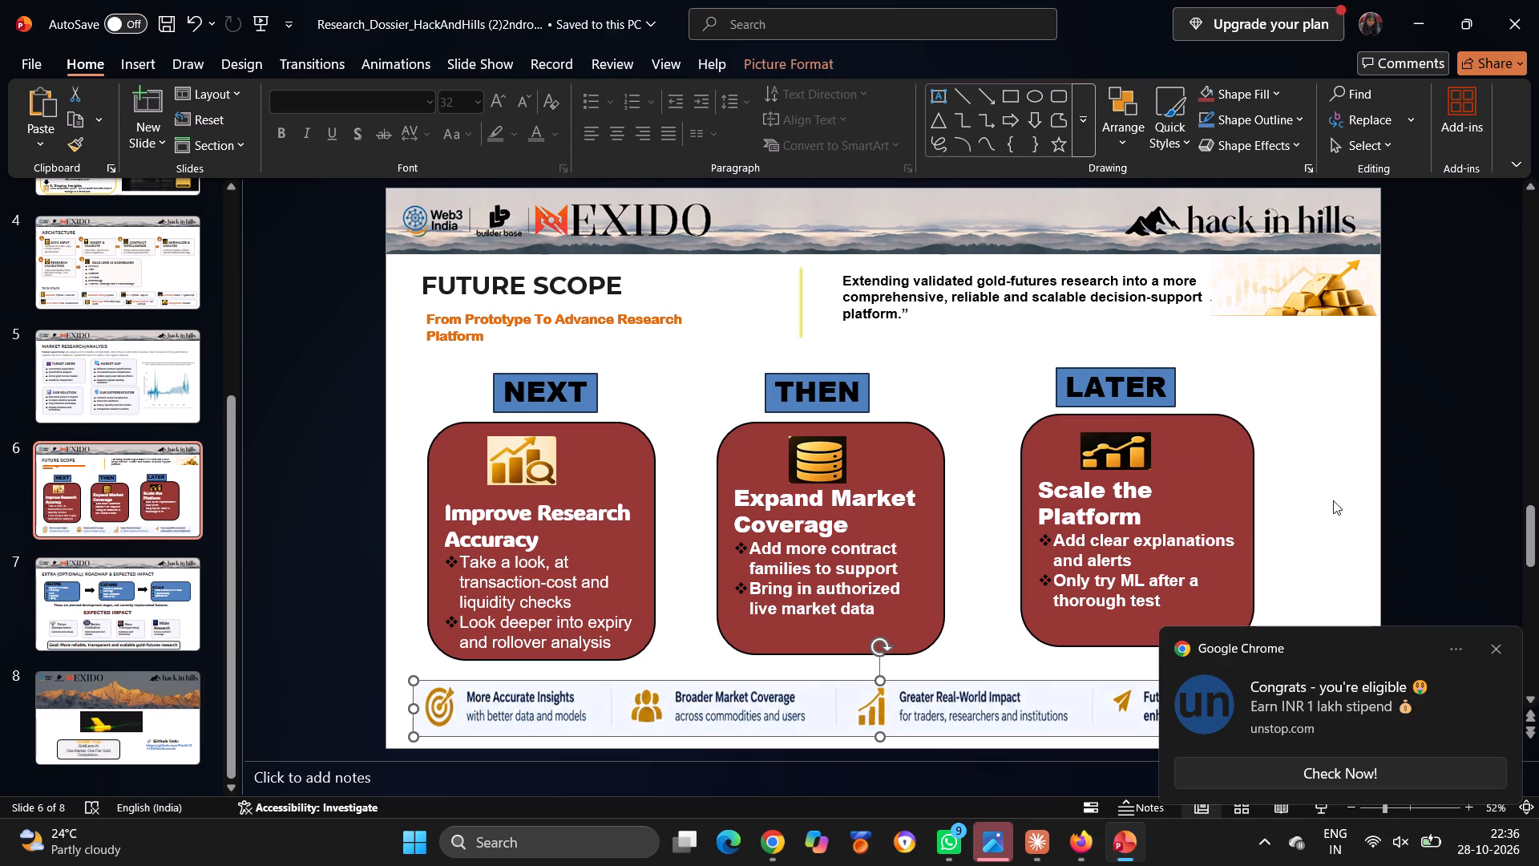
left_click(1354, 488)
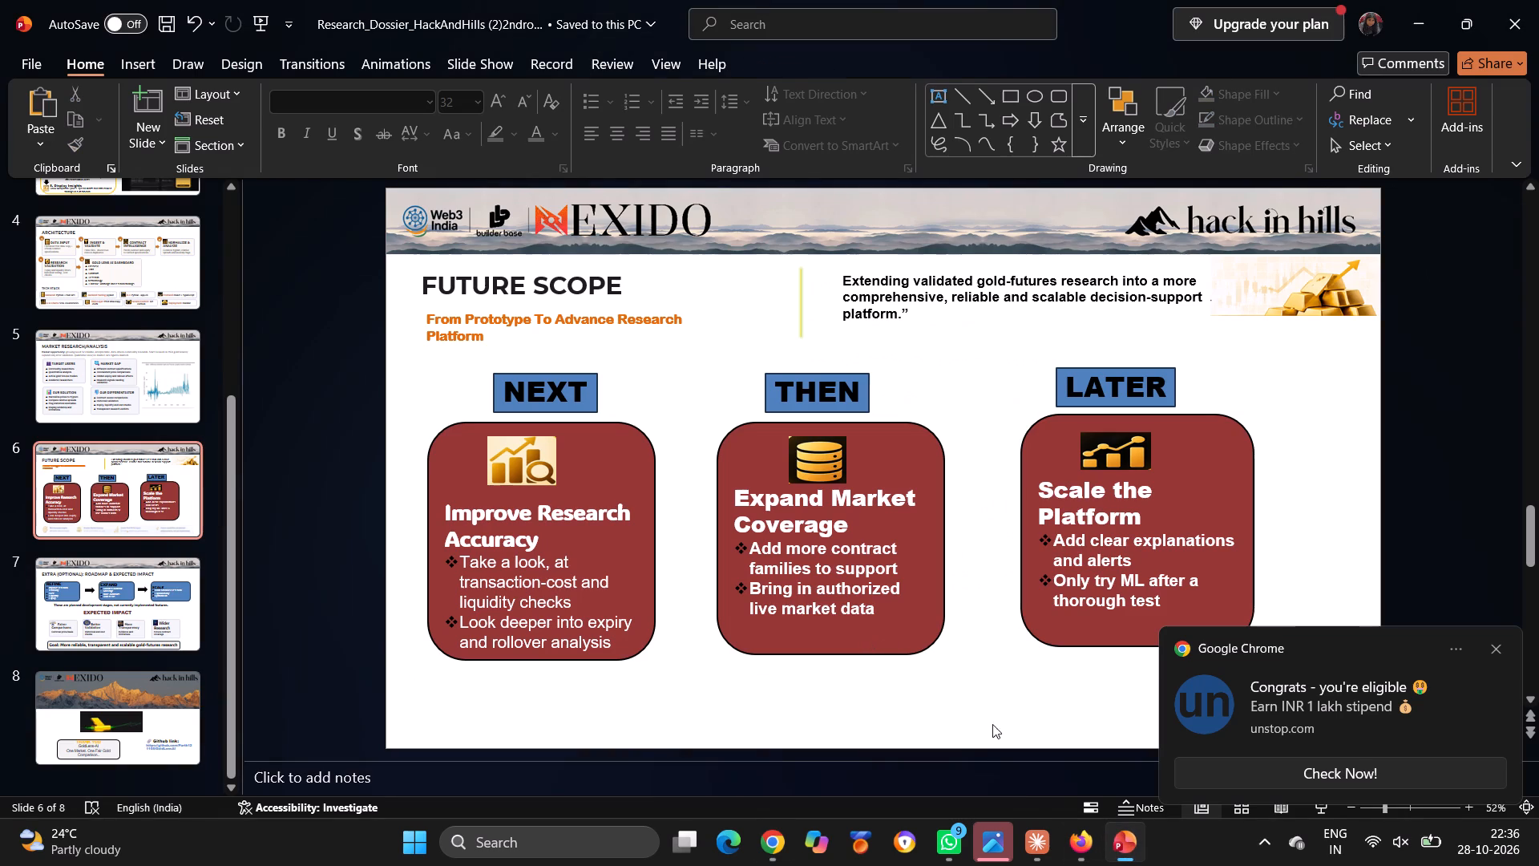
left_click(1488, 654)
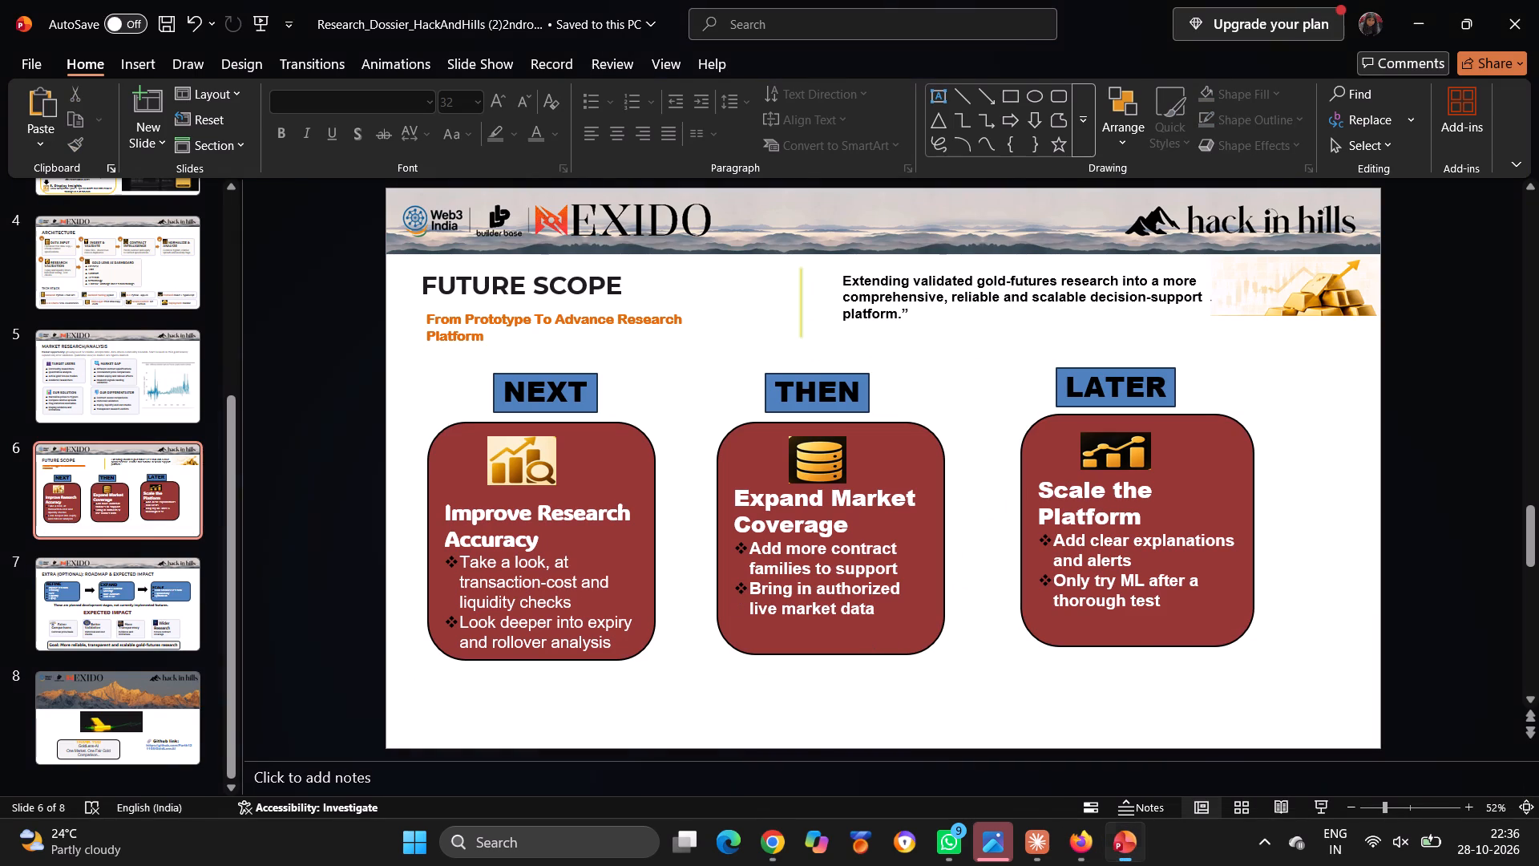
Draw a rounded rectangle across the bottom of the slide below the three boxes, about 3.2 cm high and 40.93 cm wide.
left_click_drag(148, 60, 344, 151)
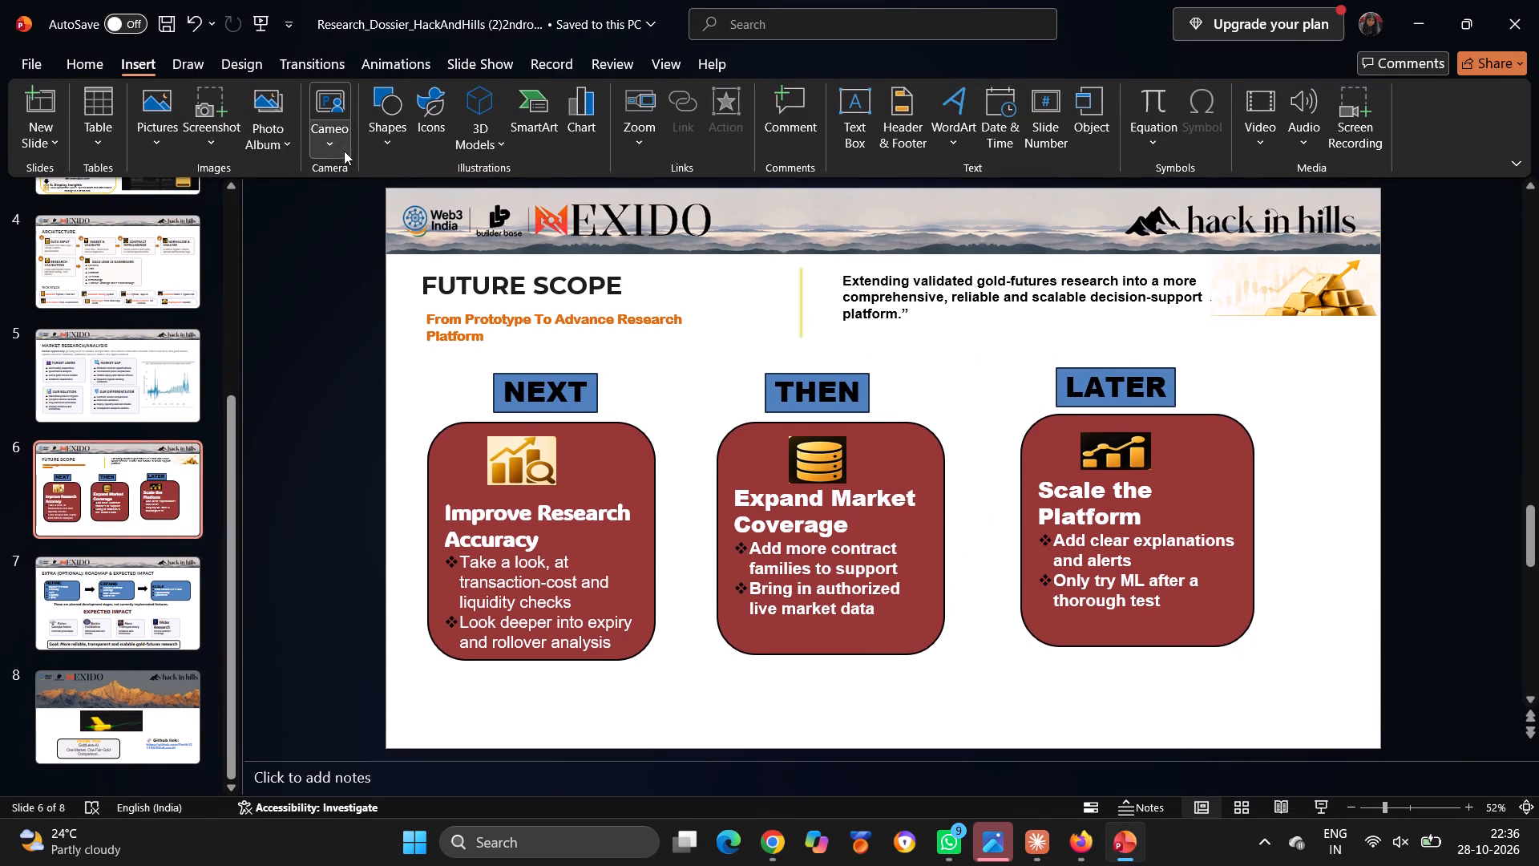
left_click_drag(344, 151, 382, 142)
left_click(382, 142)
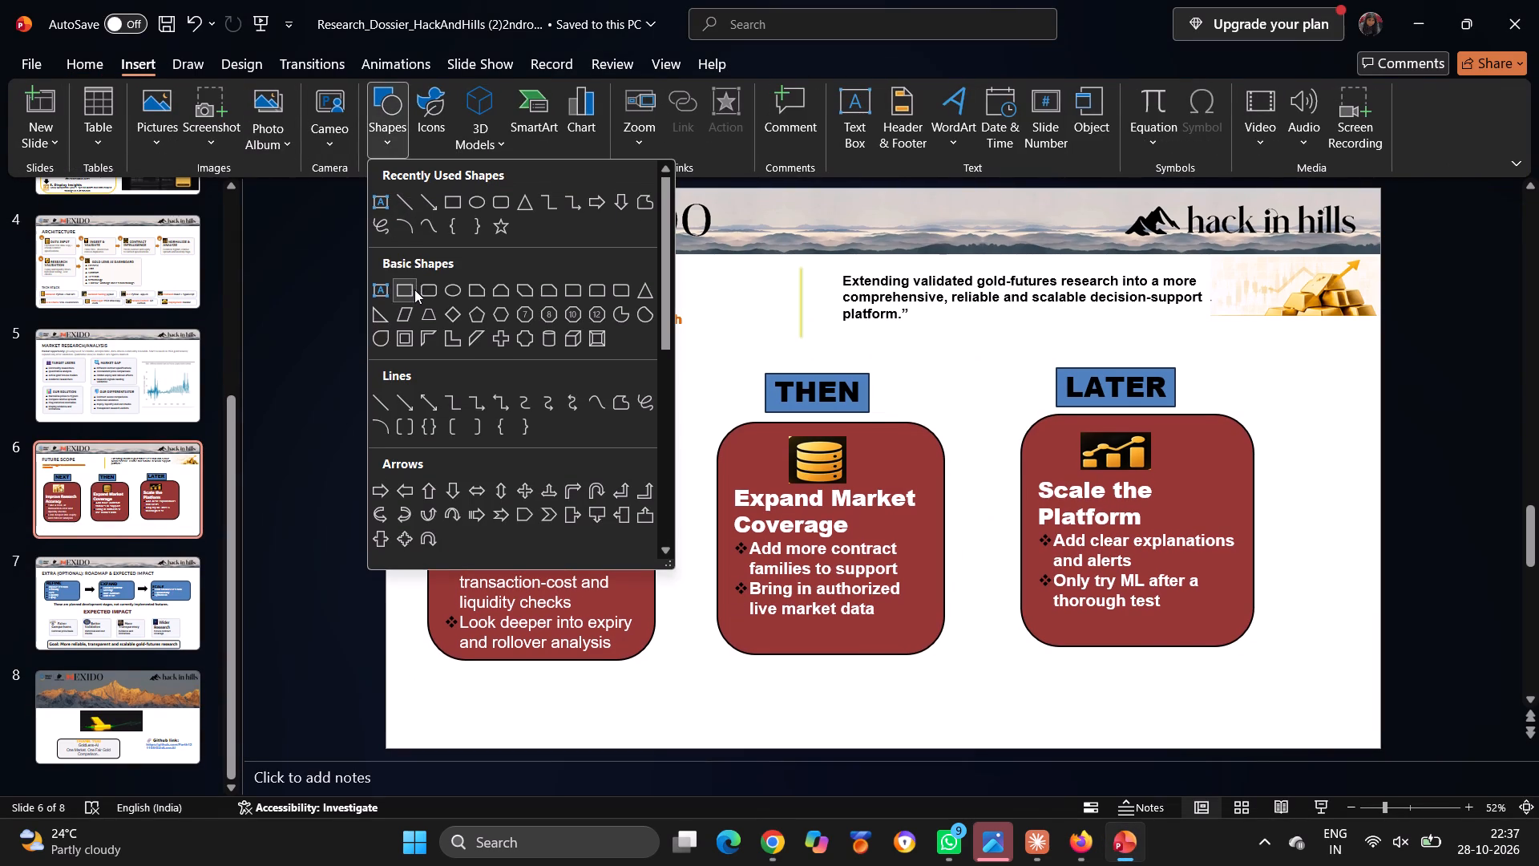
left_click(431, 289)
left_click_drag(469, 695, 1283, 731)
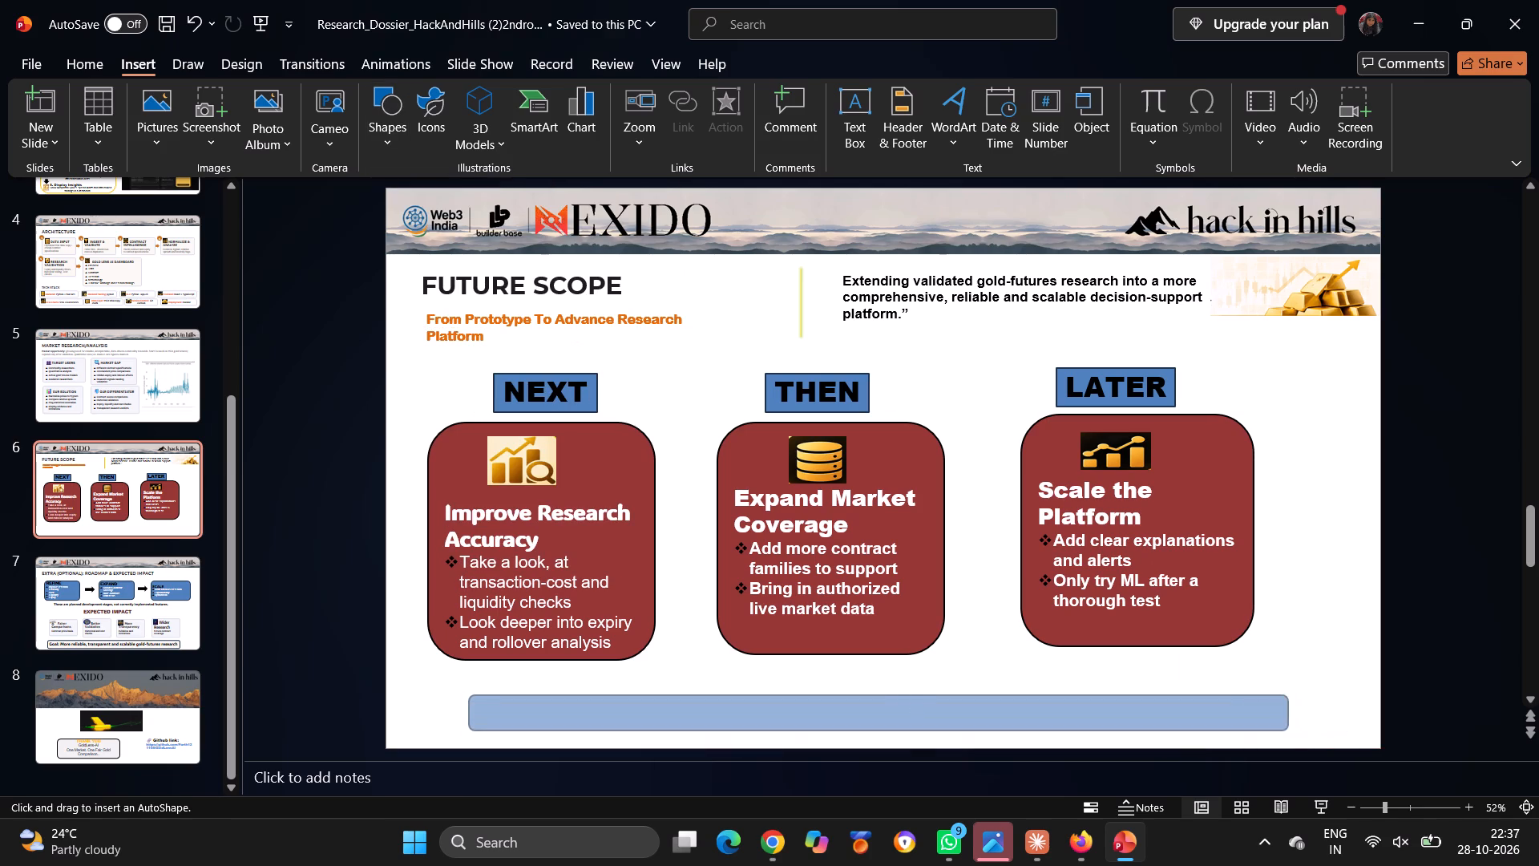
left_click_drag(1283, 731, 1270, 735)
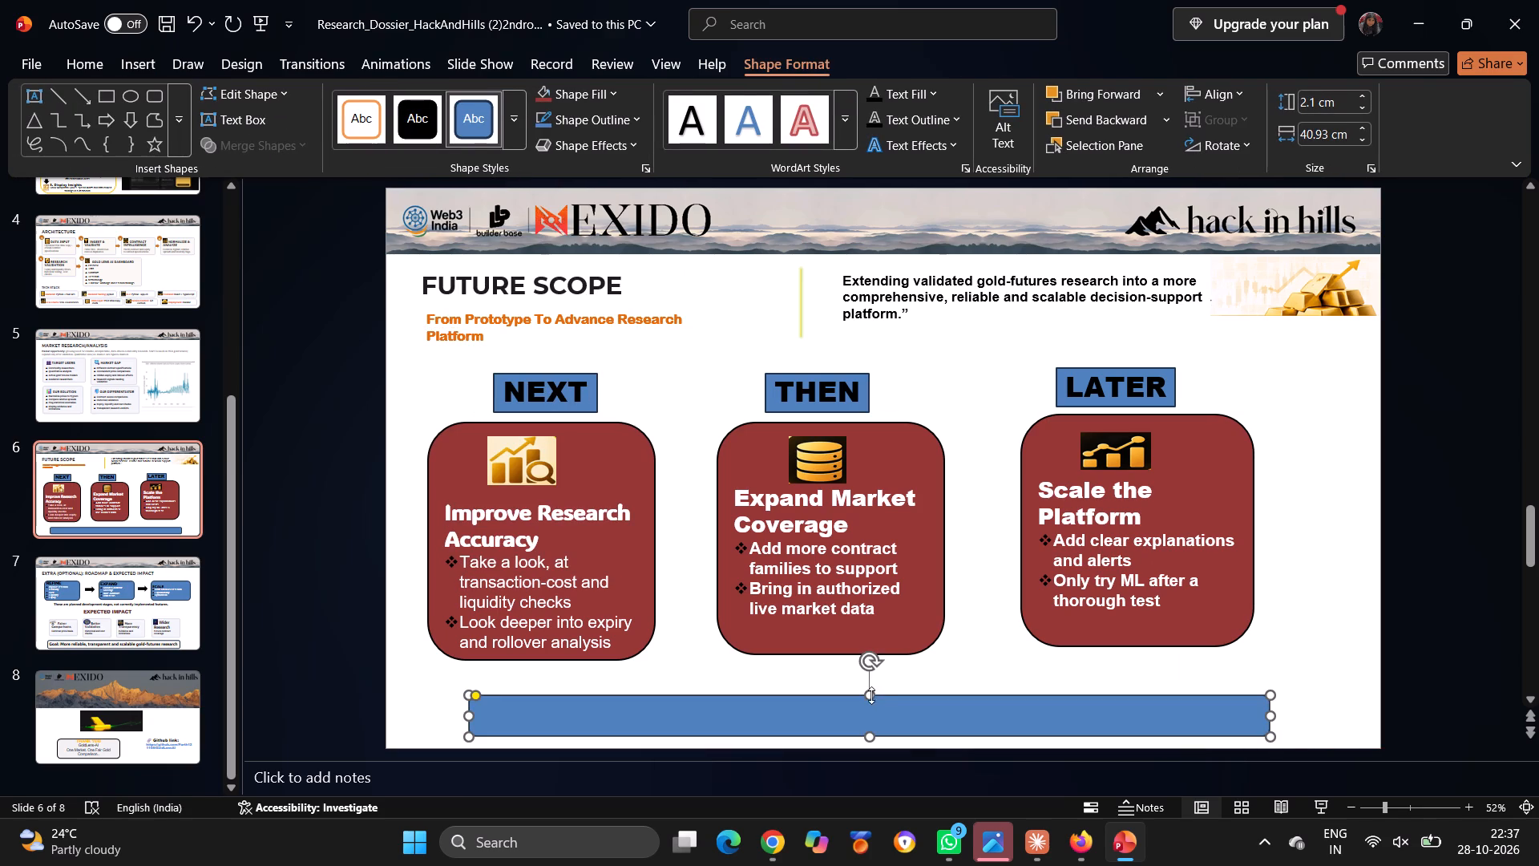
left_click_drag(871, 695, 864, 674)
Paste the copied "Give analysts prices…" sentence into the rounded rectangle.
double_click(555, 699)
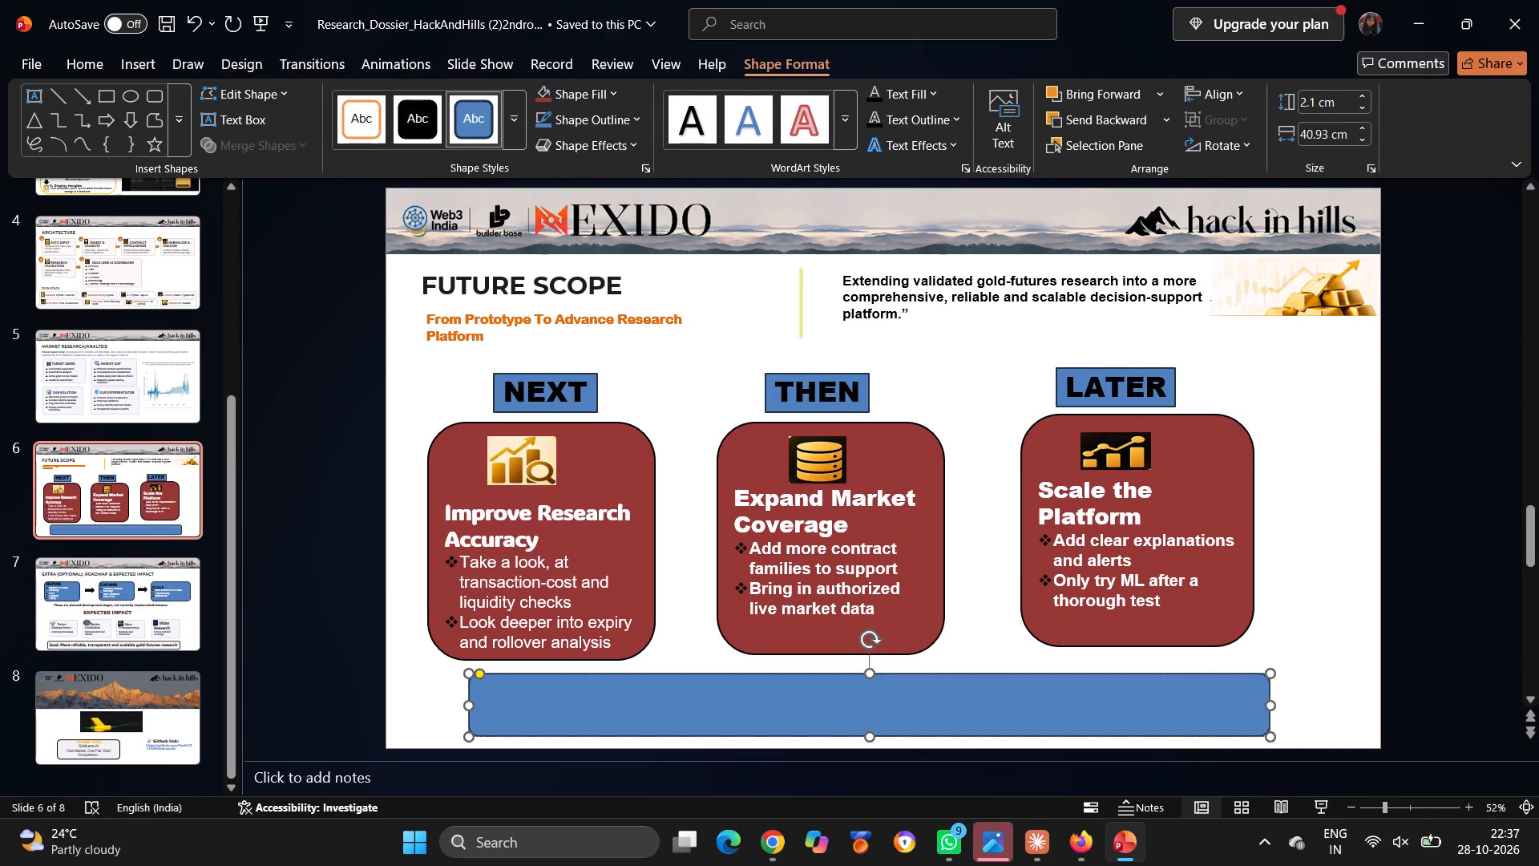
key("ctrl+v")
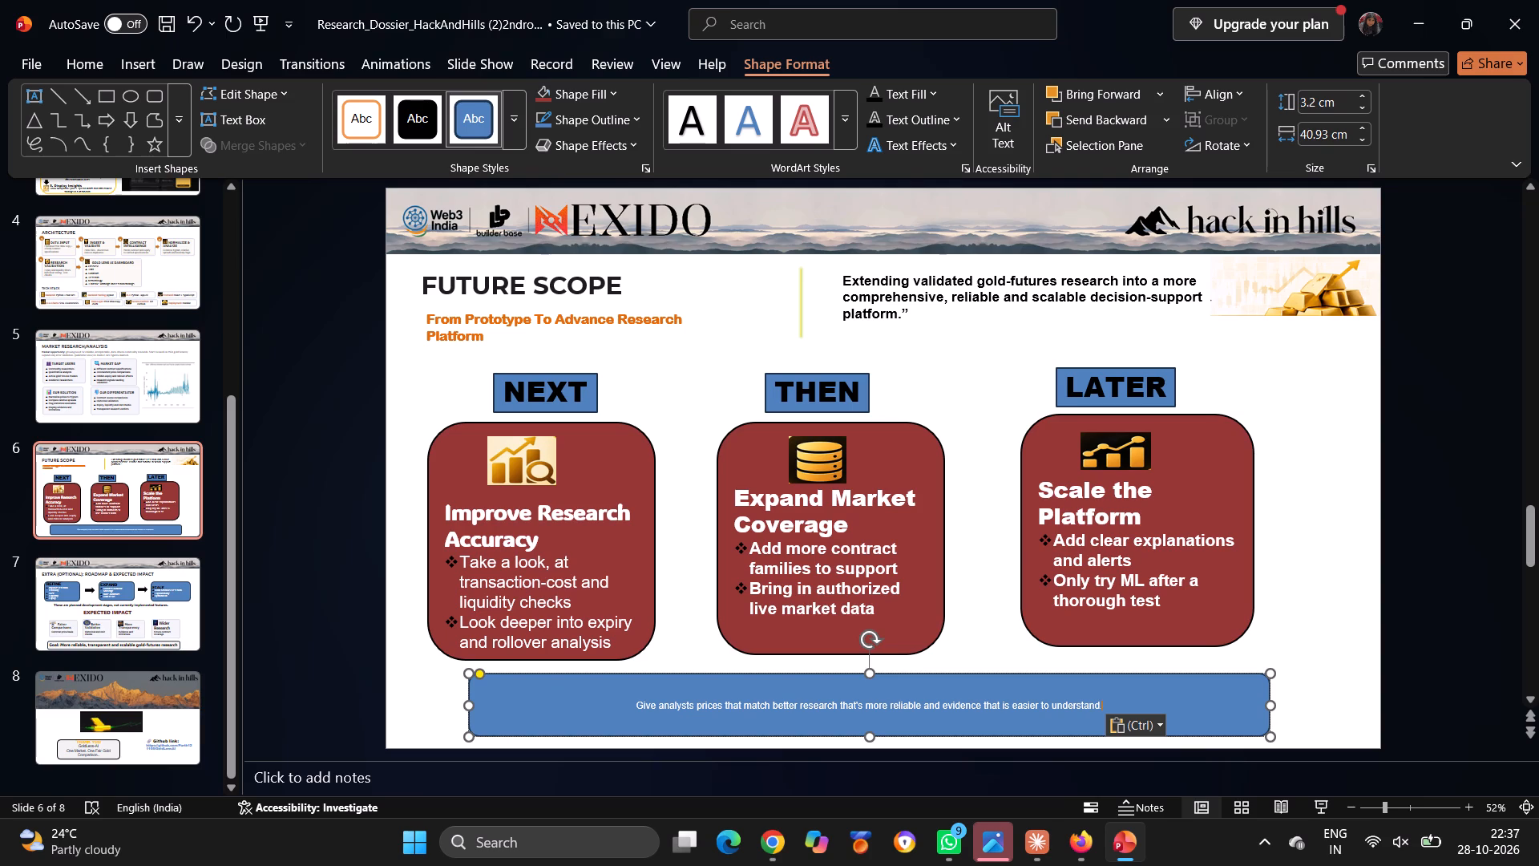
Format the sentence in the bottom rectangle as ADLaM Display, black, bold, 28 pt.
left_click_drag(640, 708, 1165, 707)
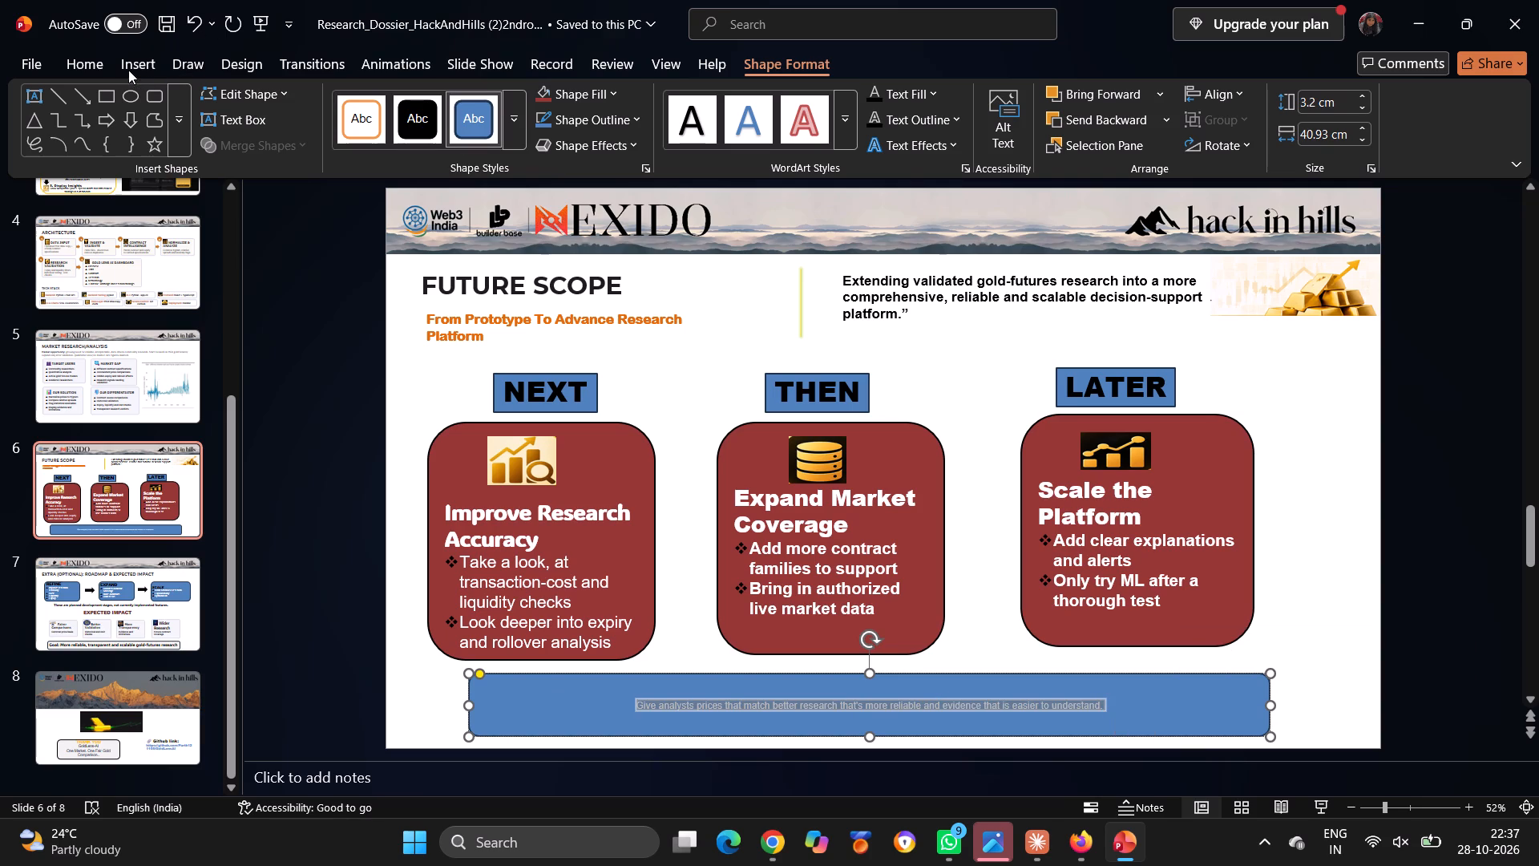
left_click(103, 66)
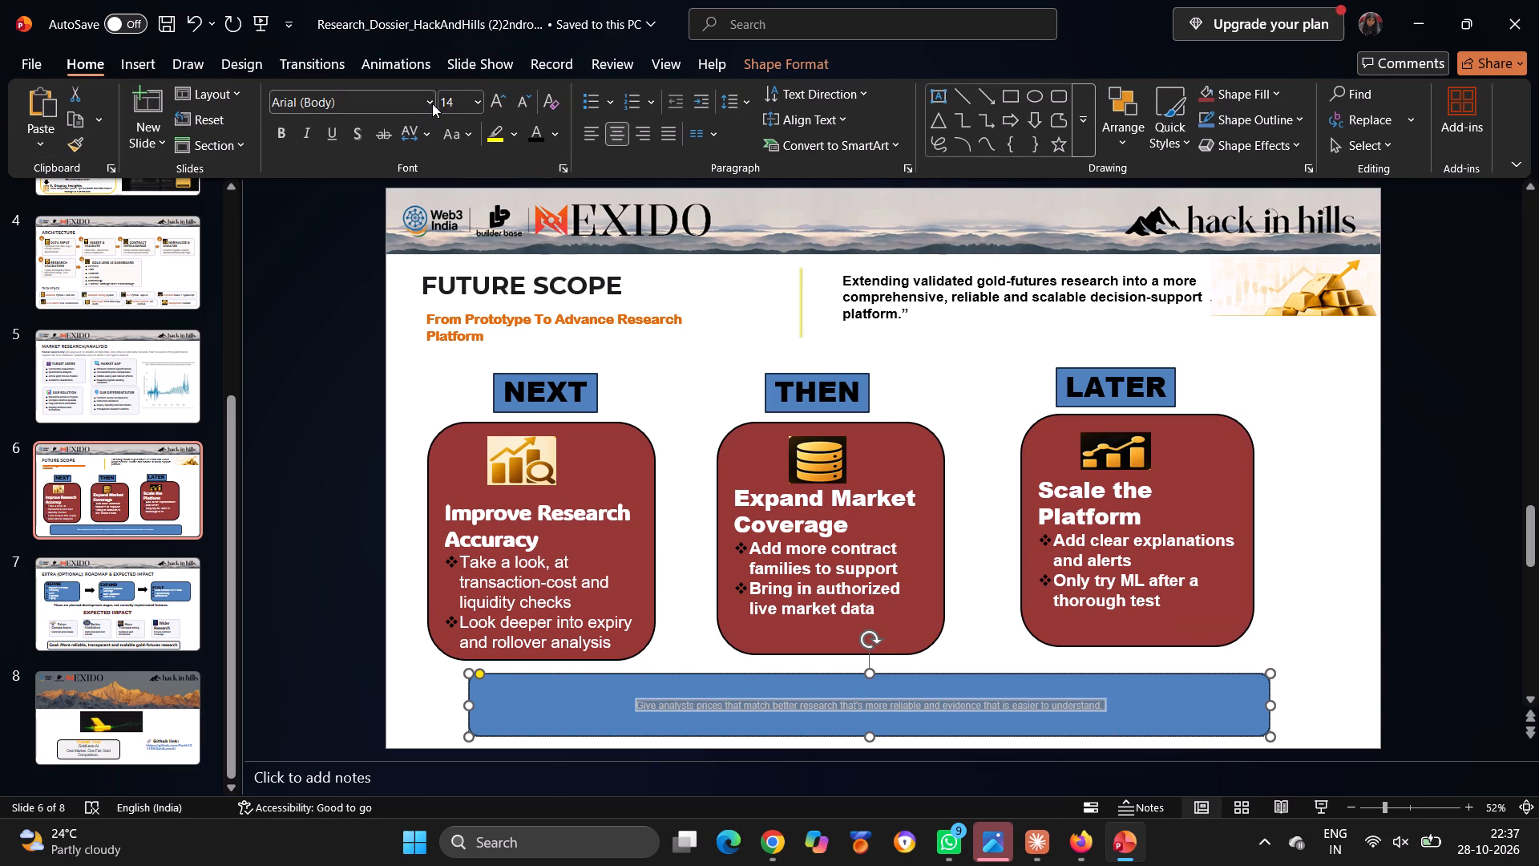
left_click(432, 103)
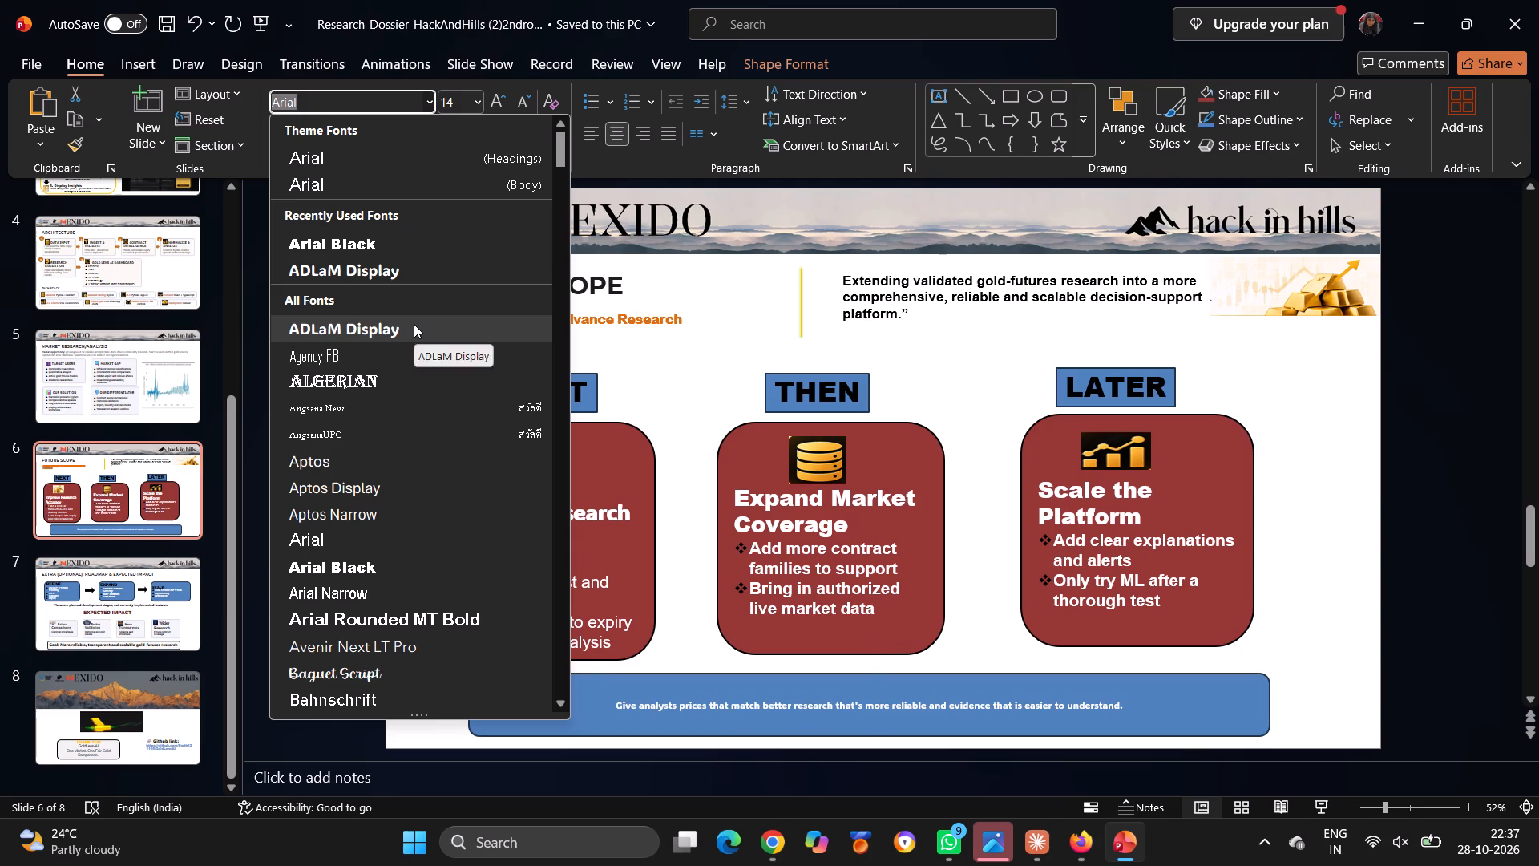
left_click(414, 324)
left_click(550, 138)
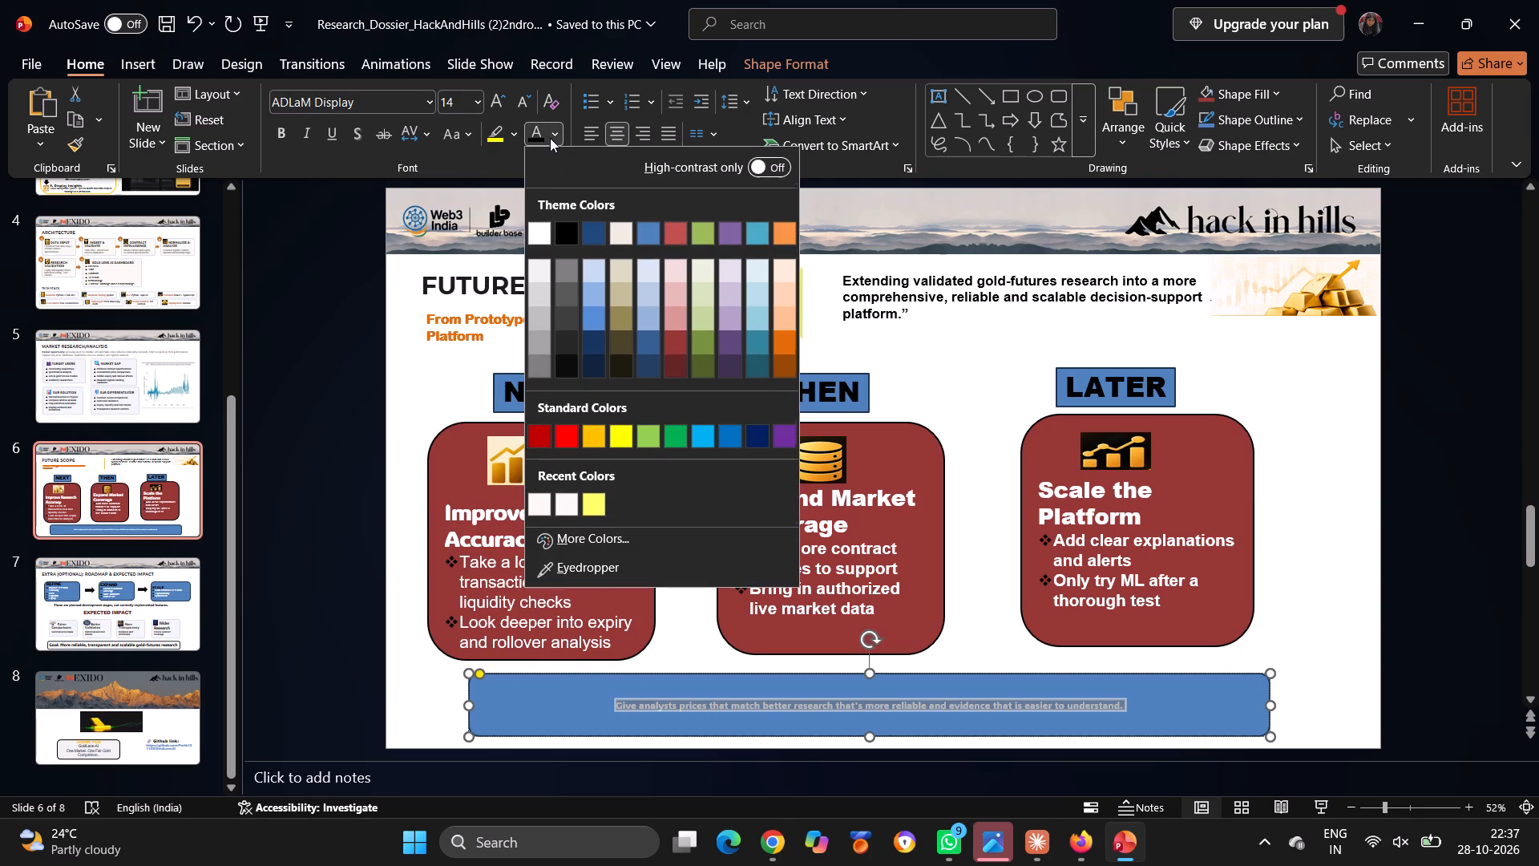
left_click(559, 233)
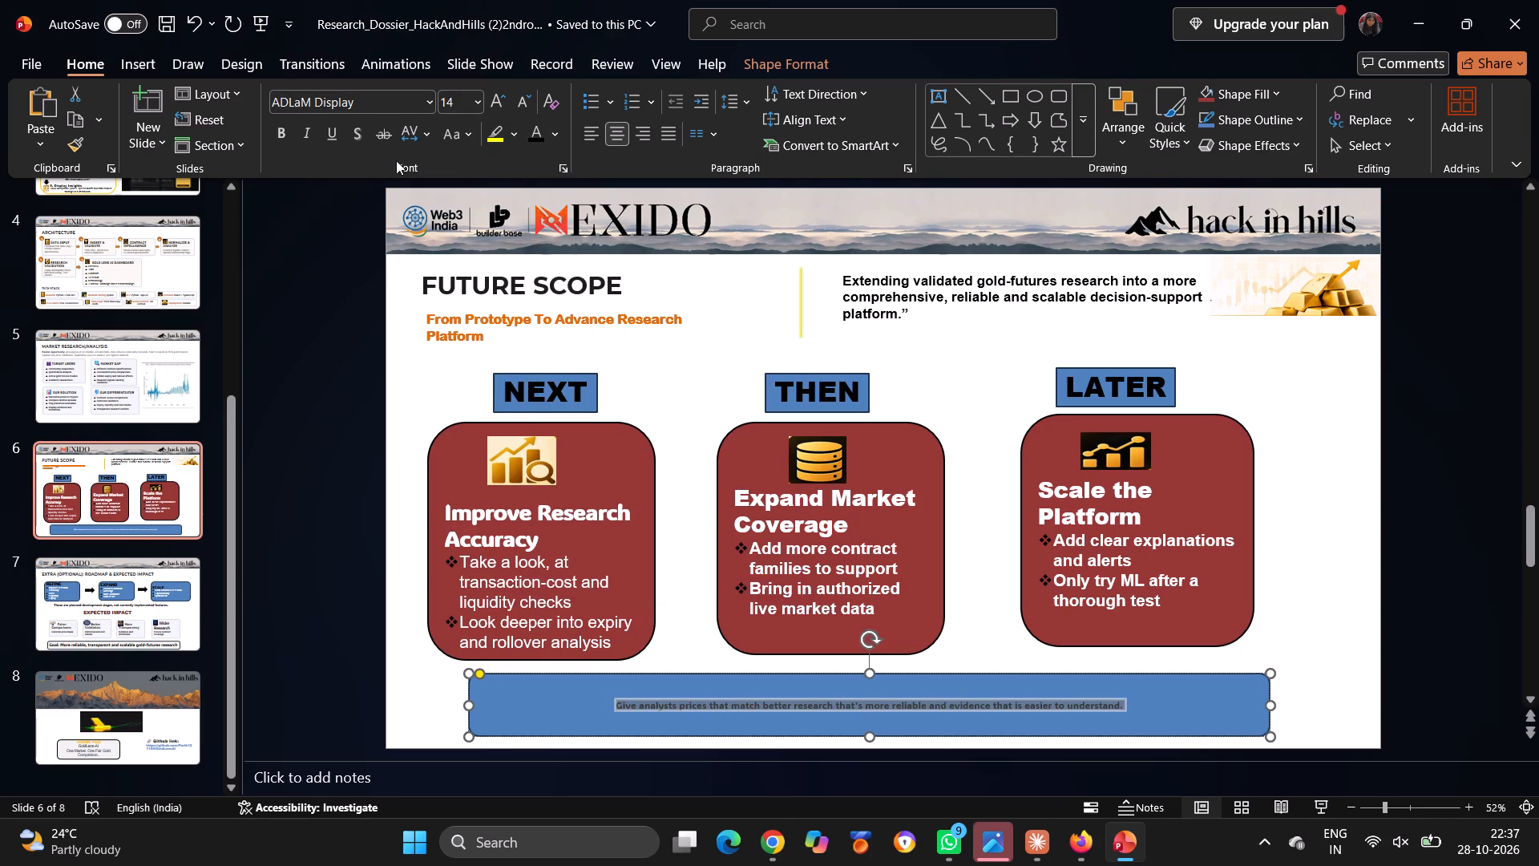
left_click(277, 139)
left_click_drag(479, 105, 462, 382)
left_click(462, 382)
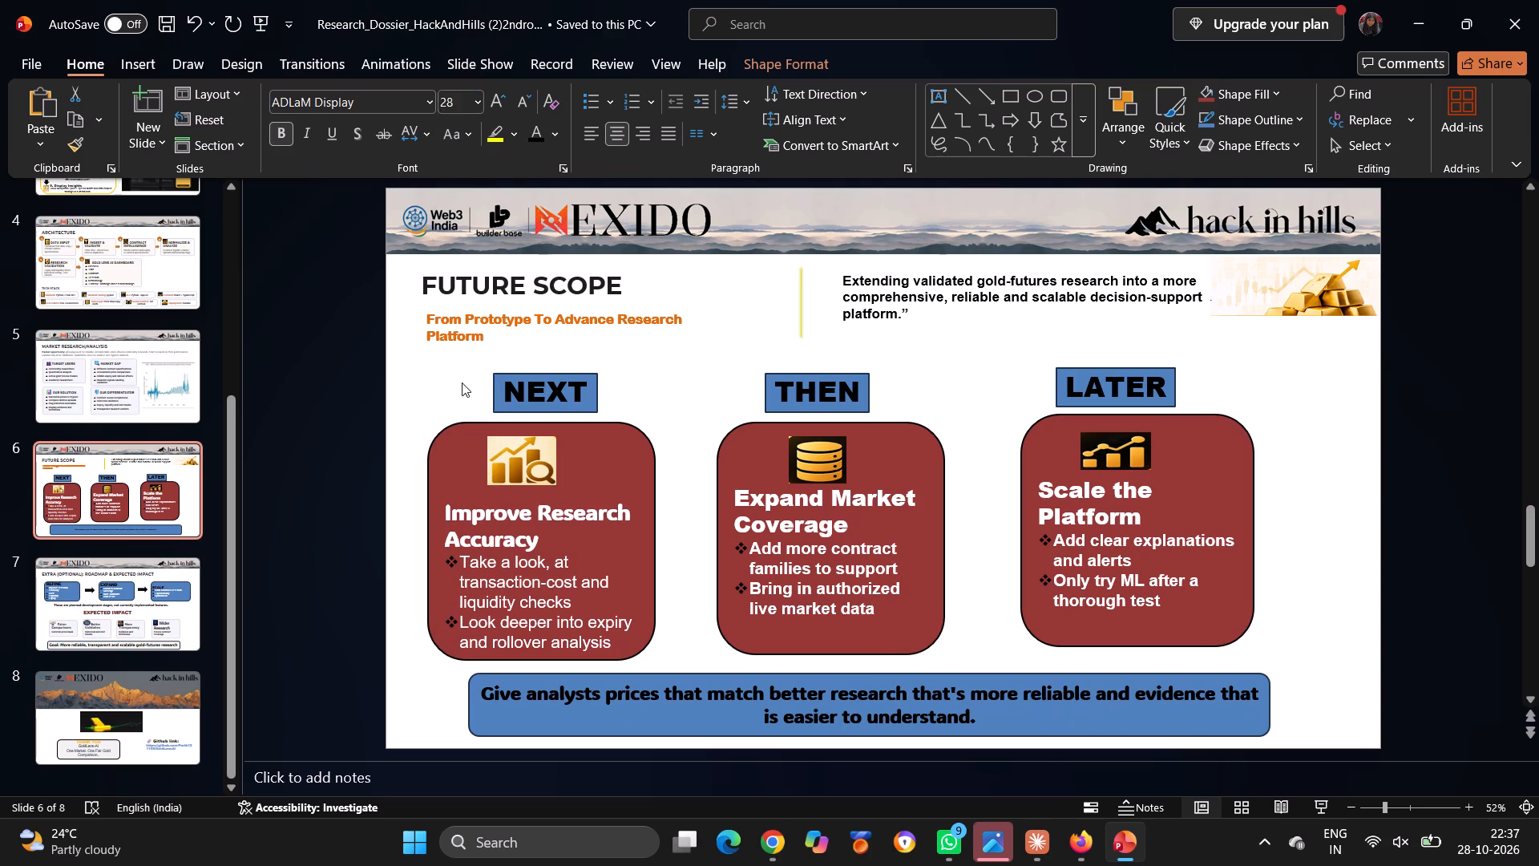
Move the LATER box right and slightly down, level with the other boxes, and centre its blue label above it.
left_click(1282, 590)
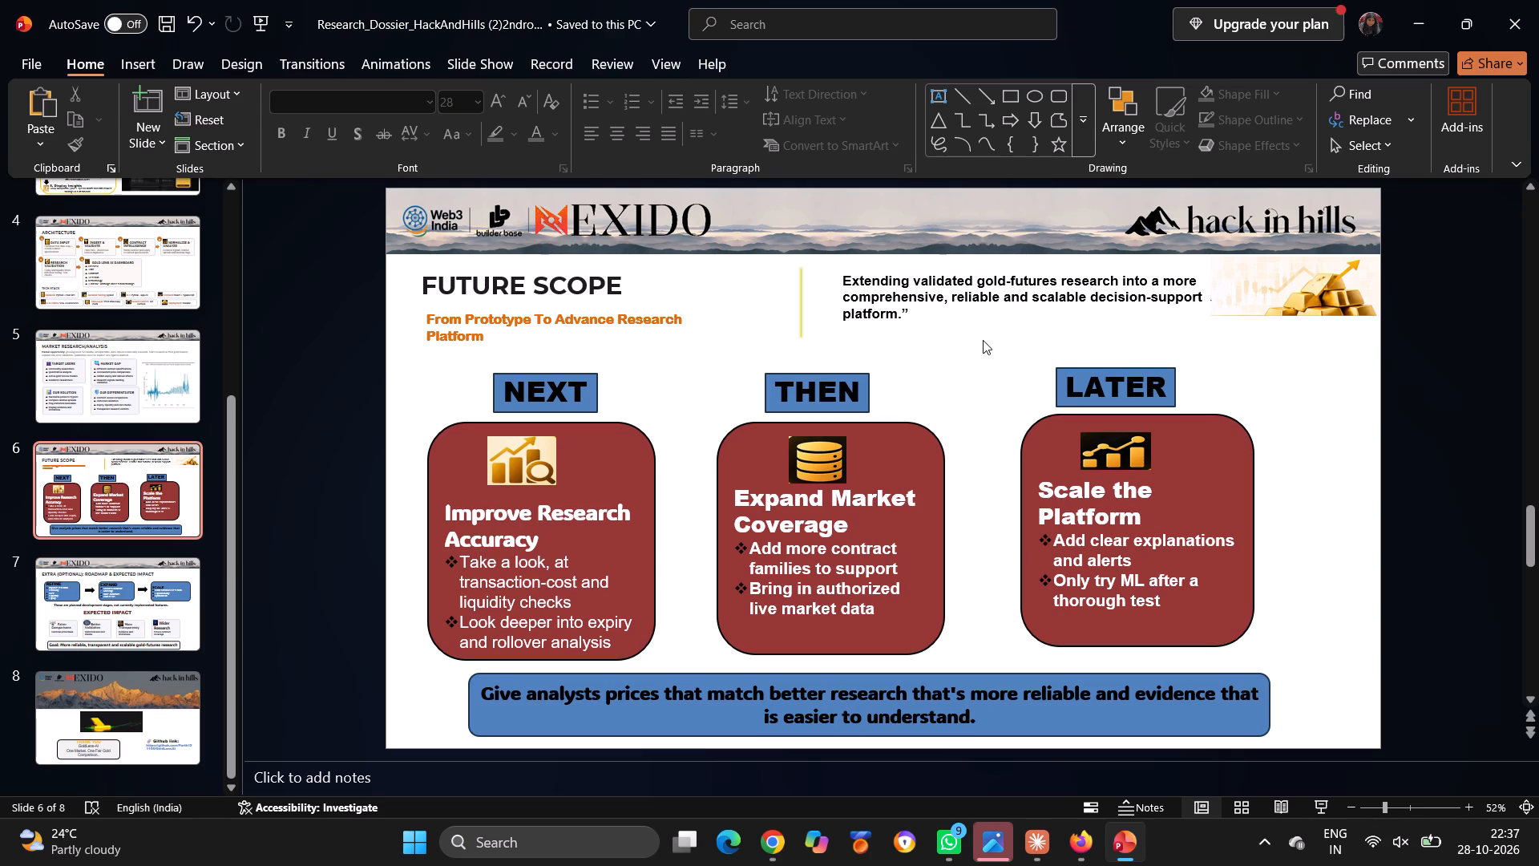
left_click(1149, 496)
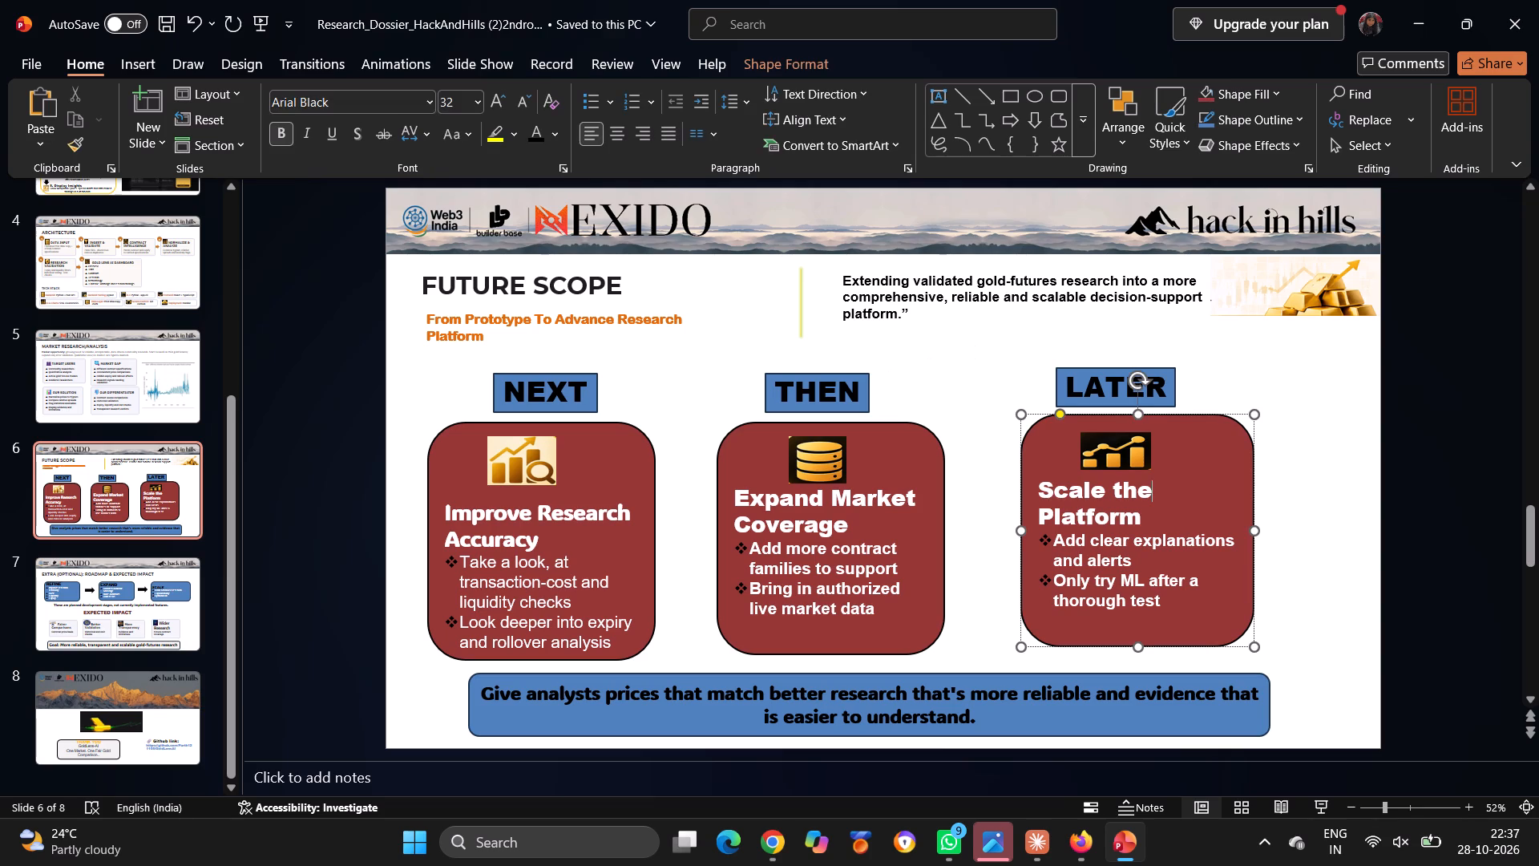
left_click_drag(1184, 415, 1223, 423)
left_click(1145, 381)
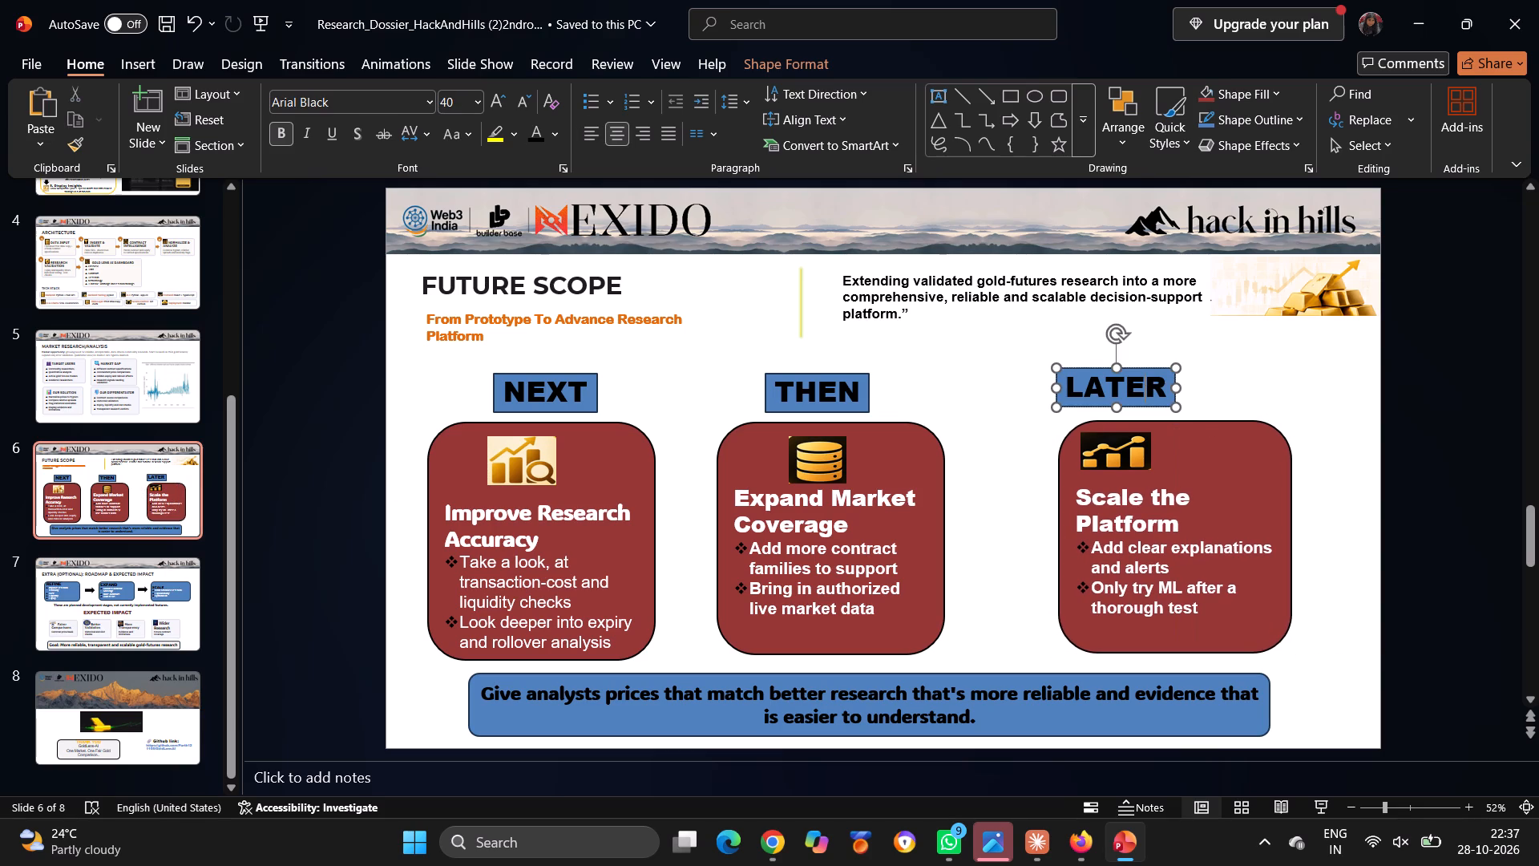
left_click_drag(1136, 367, 1191, 371)
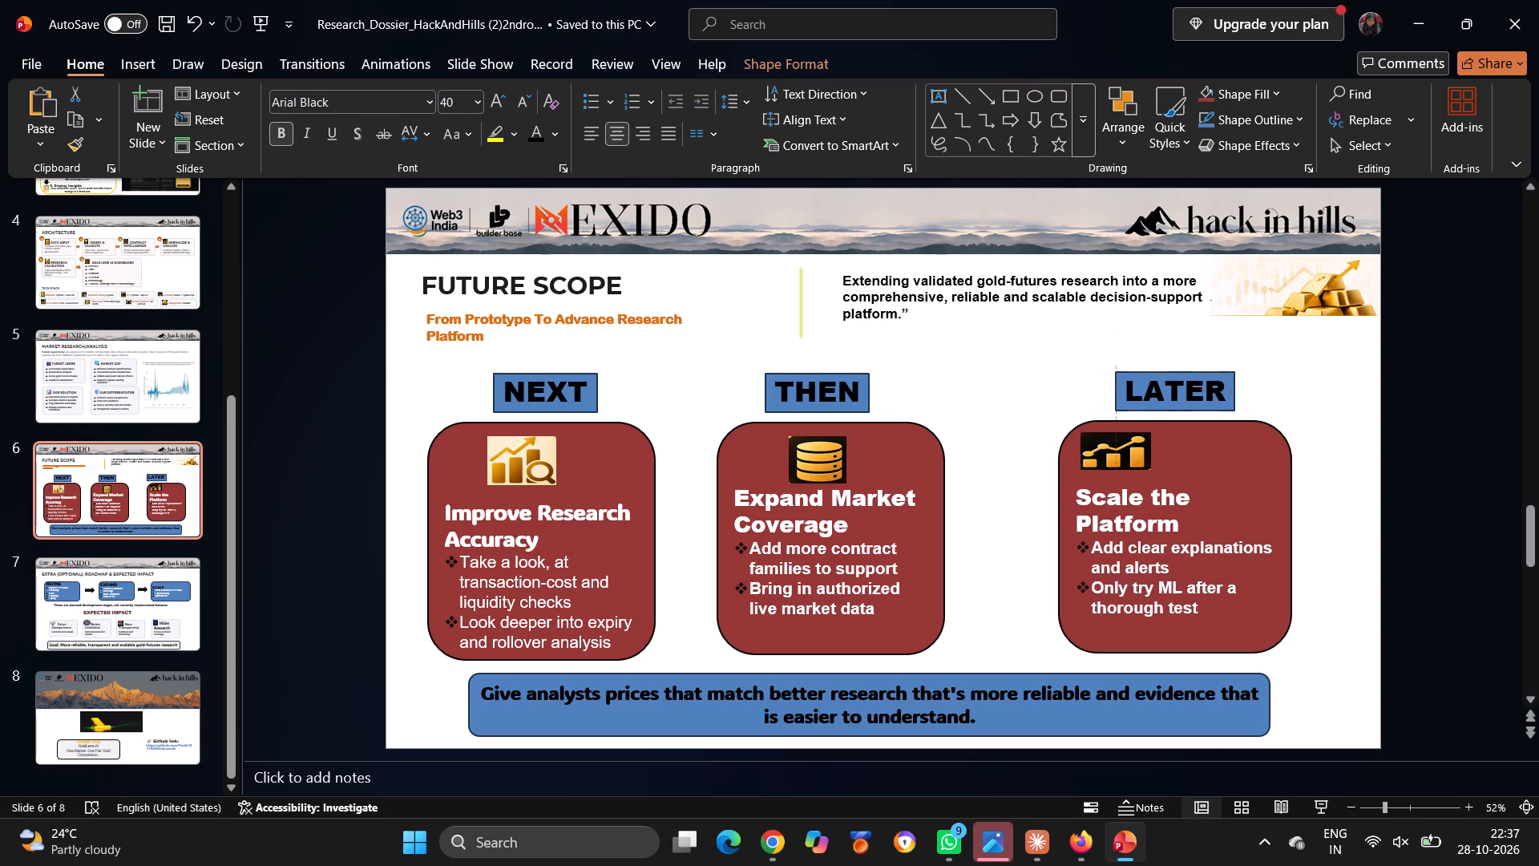
Move the THEN box right to sit evenly between the NEXT and LATER boxes, and centre its blue label above it.
left_click_drag(1191, 371, 1192, 371)
left_click(864, 489)
left_click_drag(850, 422, 879, 425)
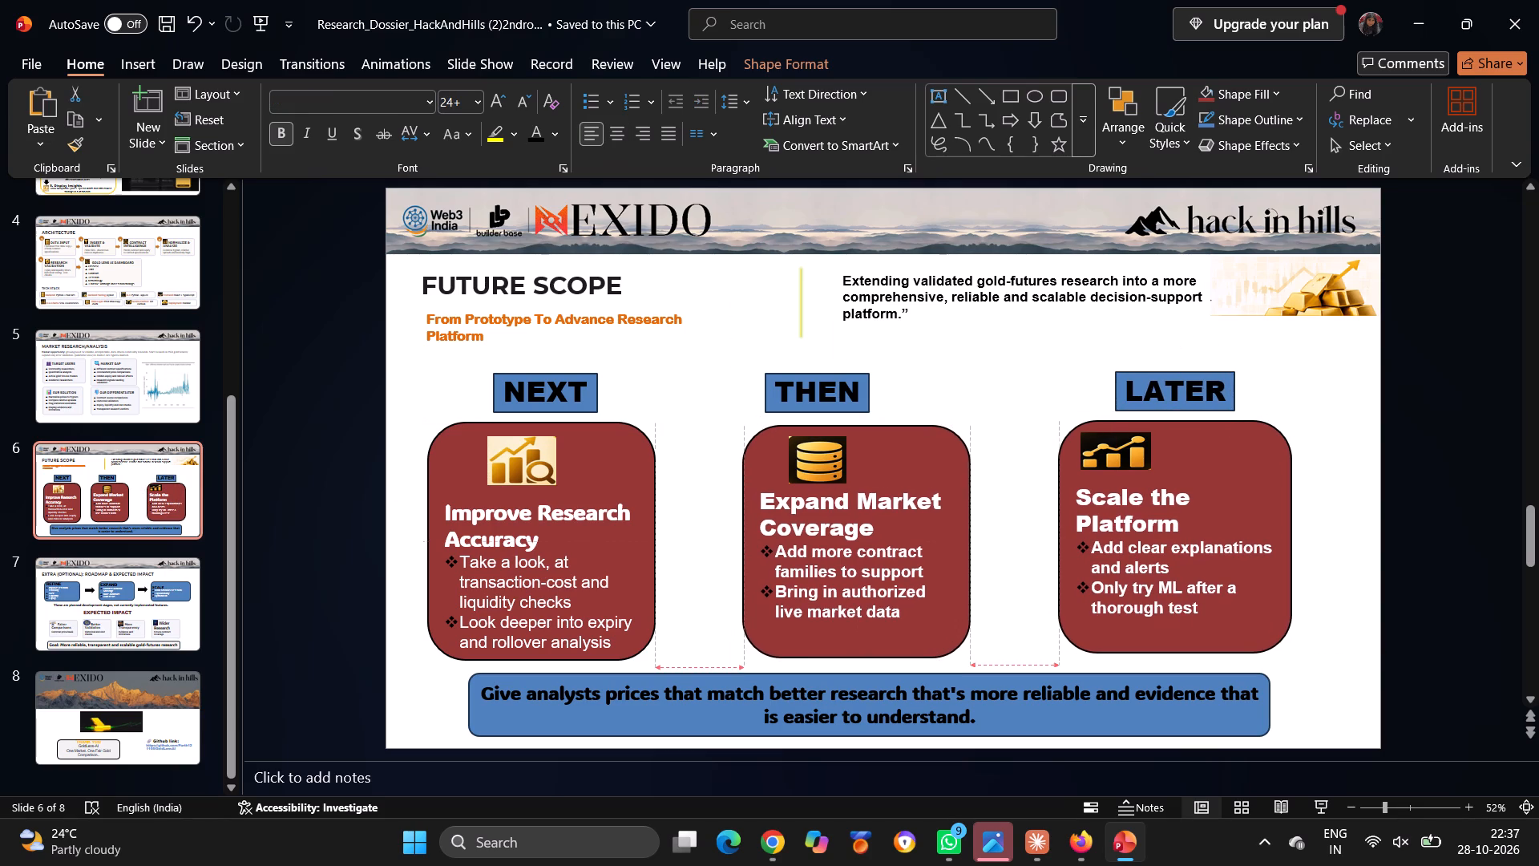
left_click_drag(879, 425, 884, 421)
left_click(856, 395)
left_click_drag(839, 374, 877, 371)
Move the NEXT box right and slightly up, level with the other boxes, and place its blue label above it.
left_click(635, 452)
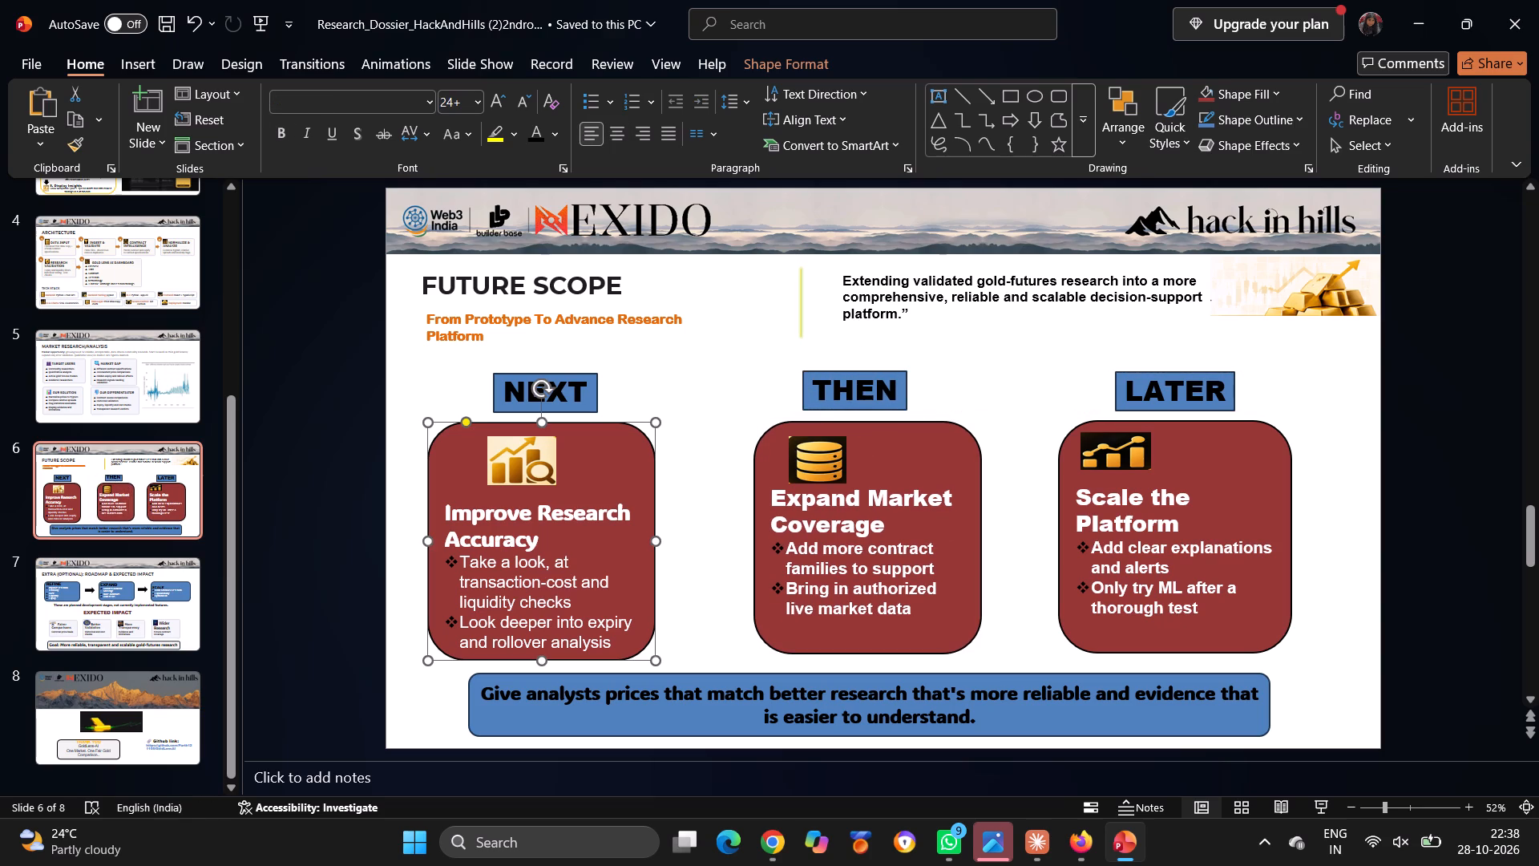
left_click_drag(595, 423, 625, 415)
left_click(555, 393)
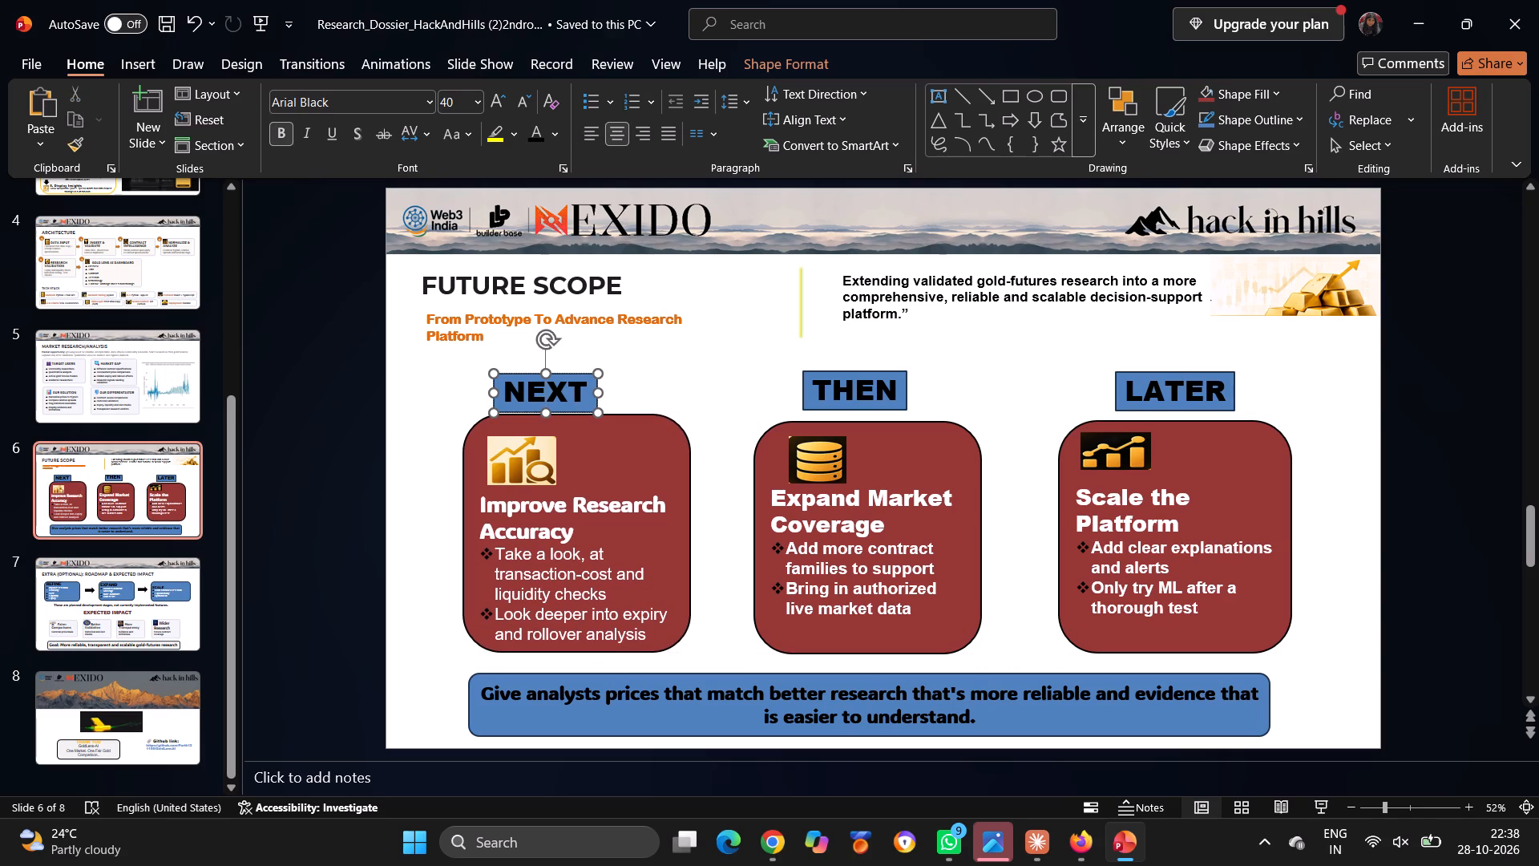
left_click_drag(568, 375, 587, 366)
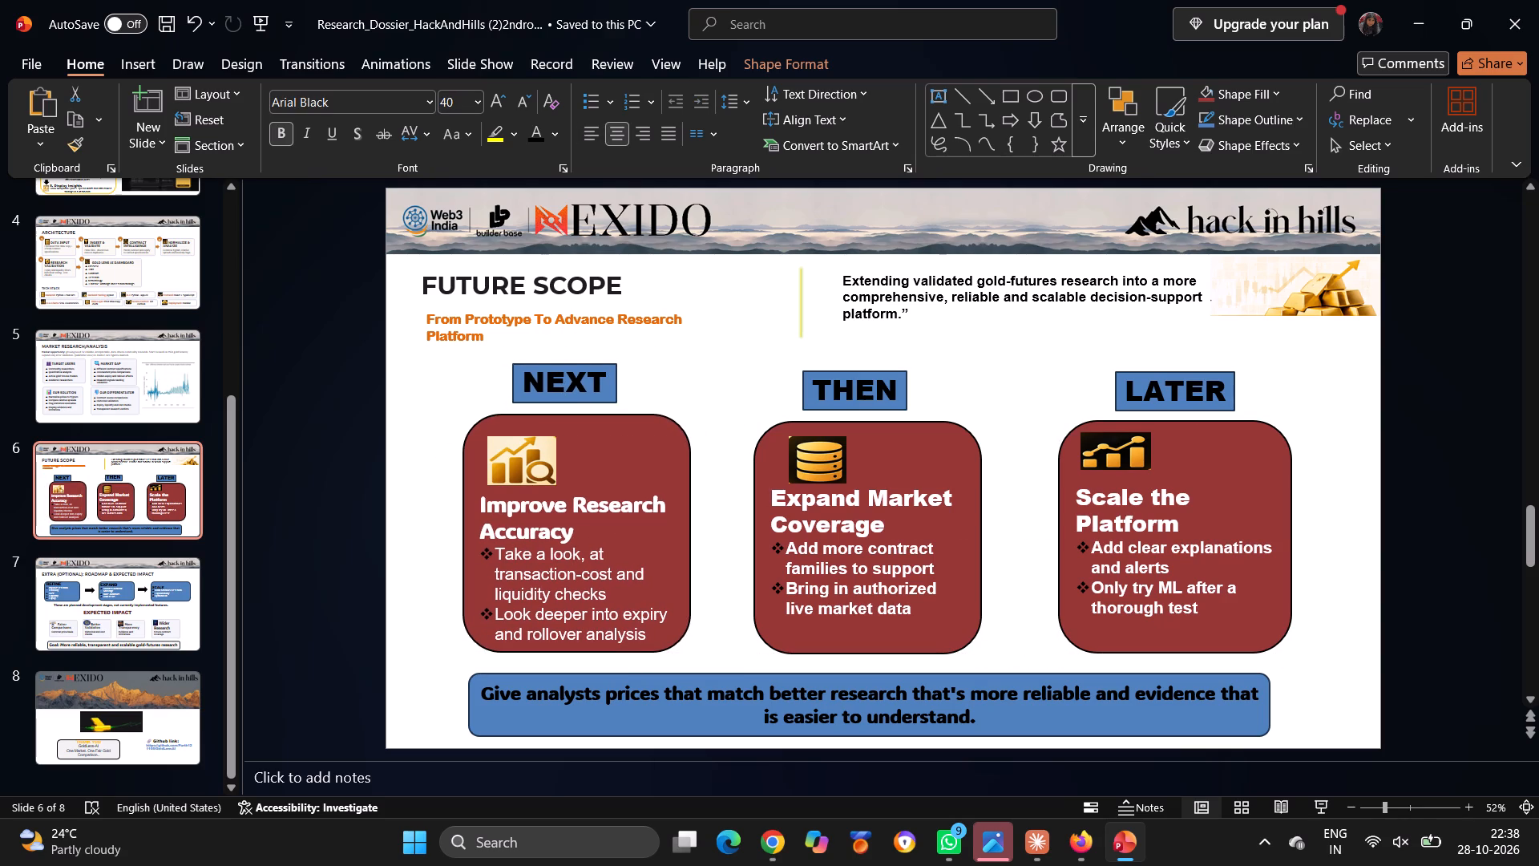
left_click_drag(587, 366, 589, 363)
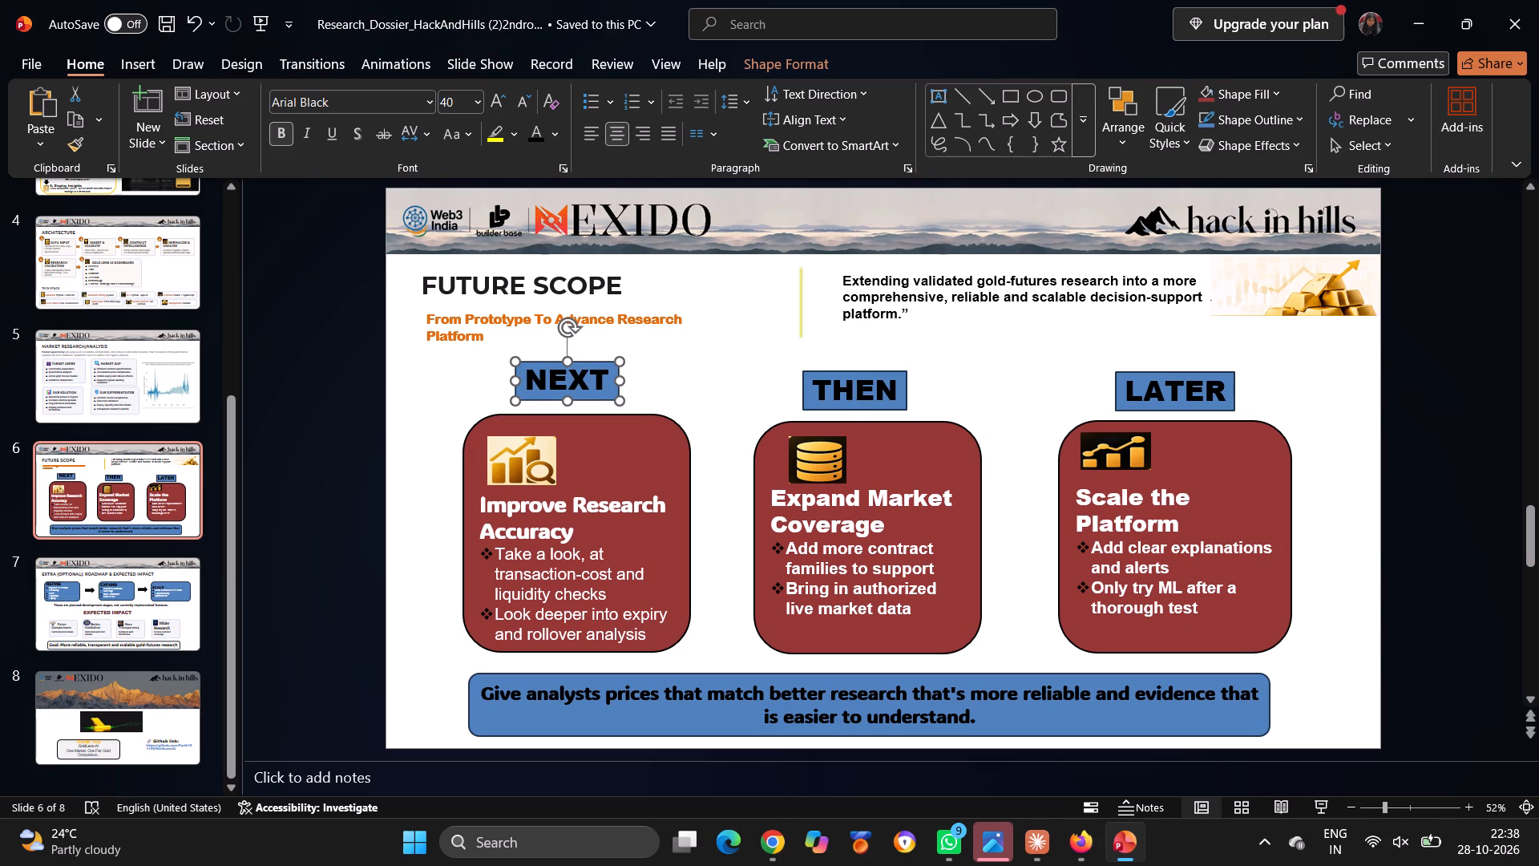
Raise the THEN and LATER labels so they line up with the NEXT label above the boxes.
left_click(838, 378)
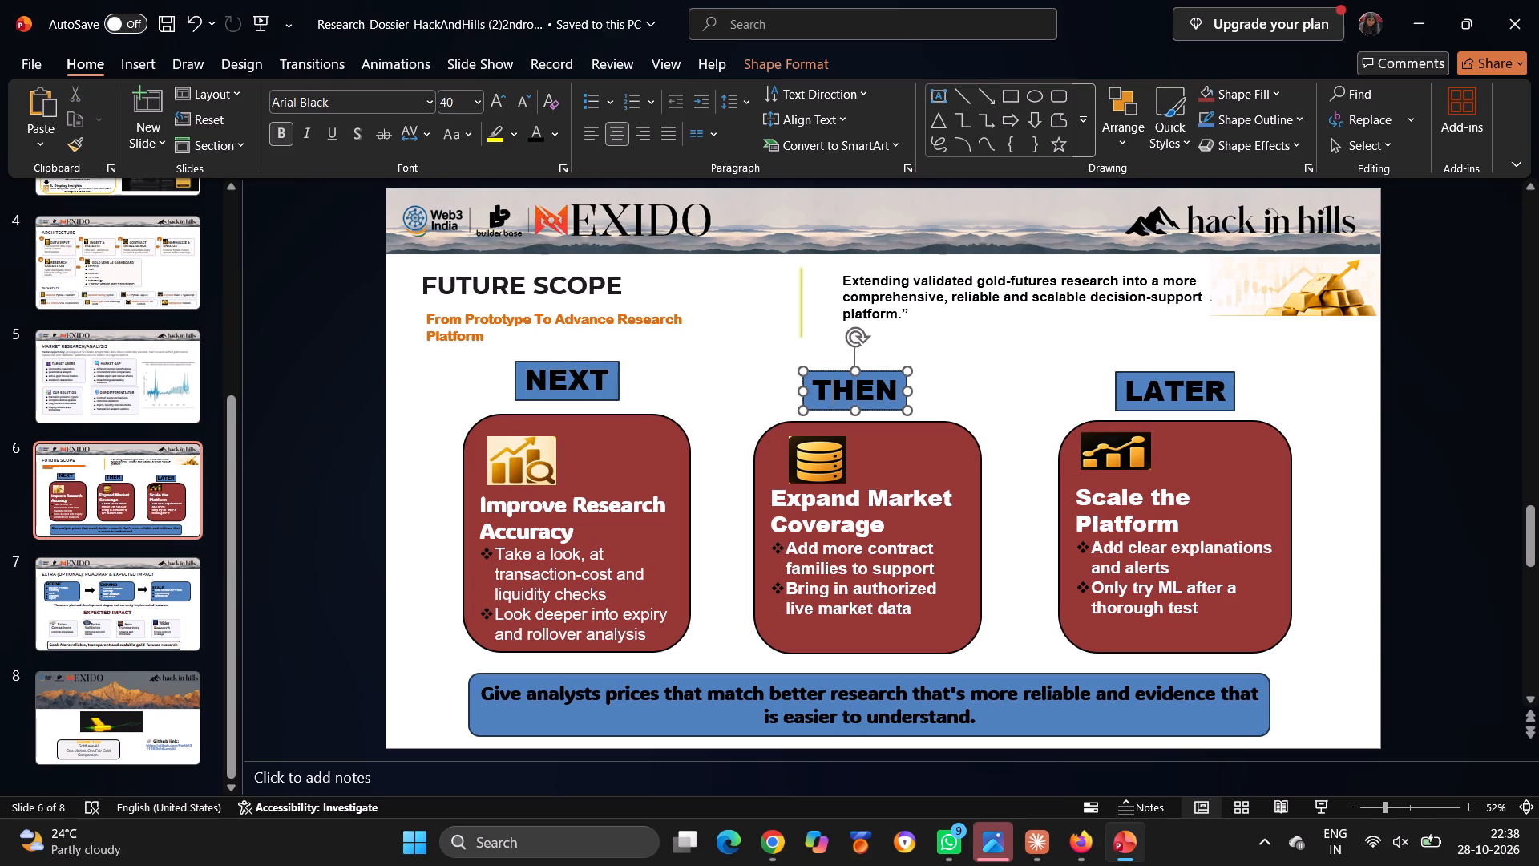
left_click(840, 371)
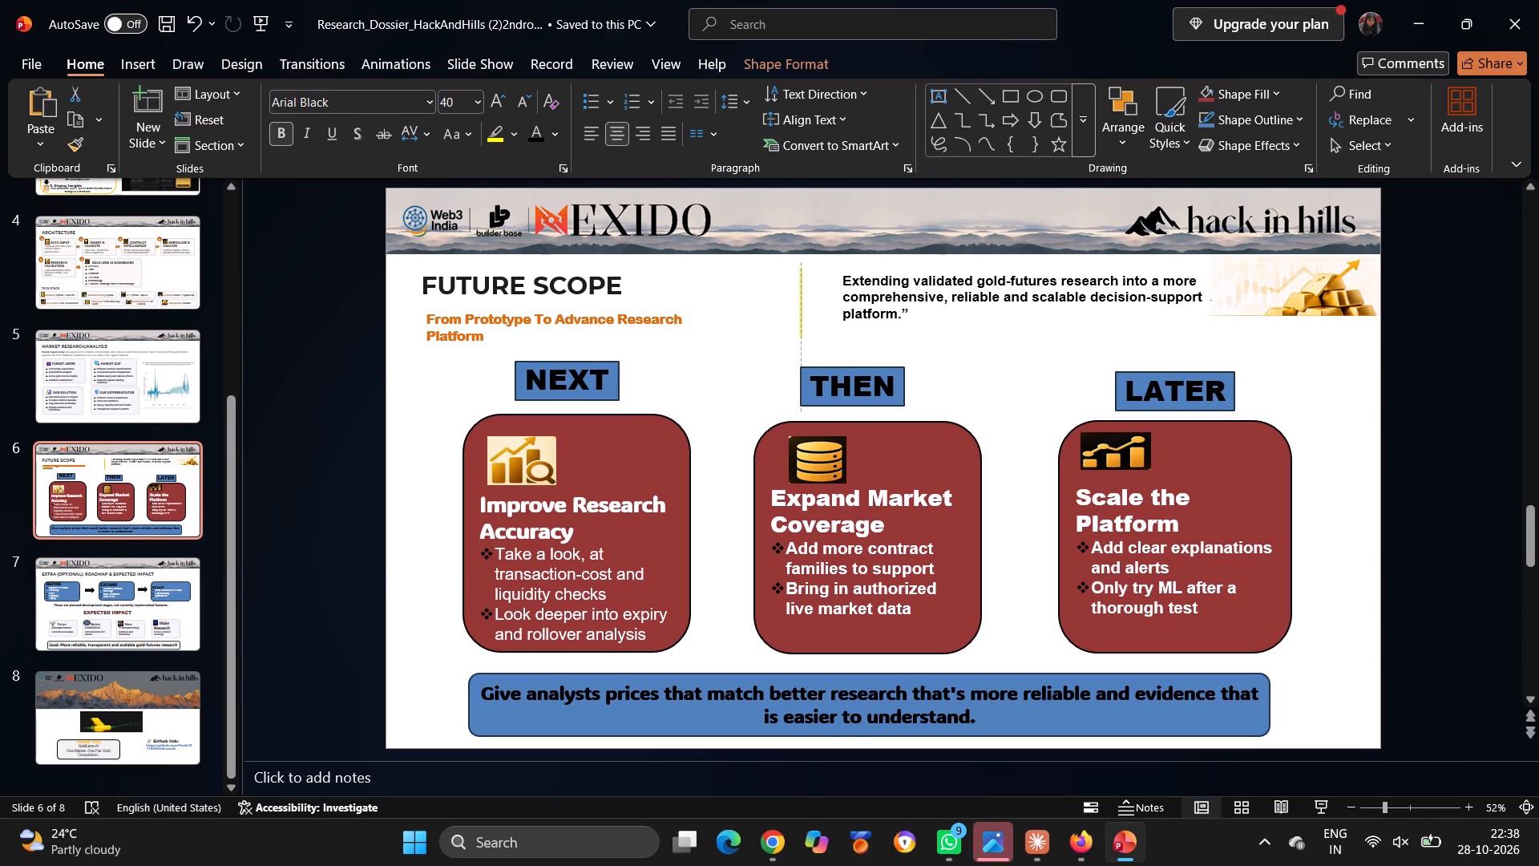
left_click(1154, 371)
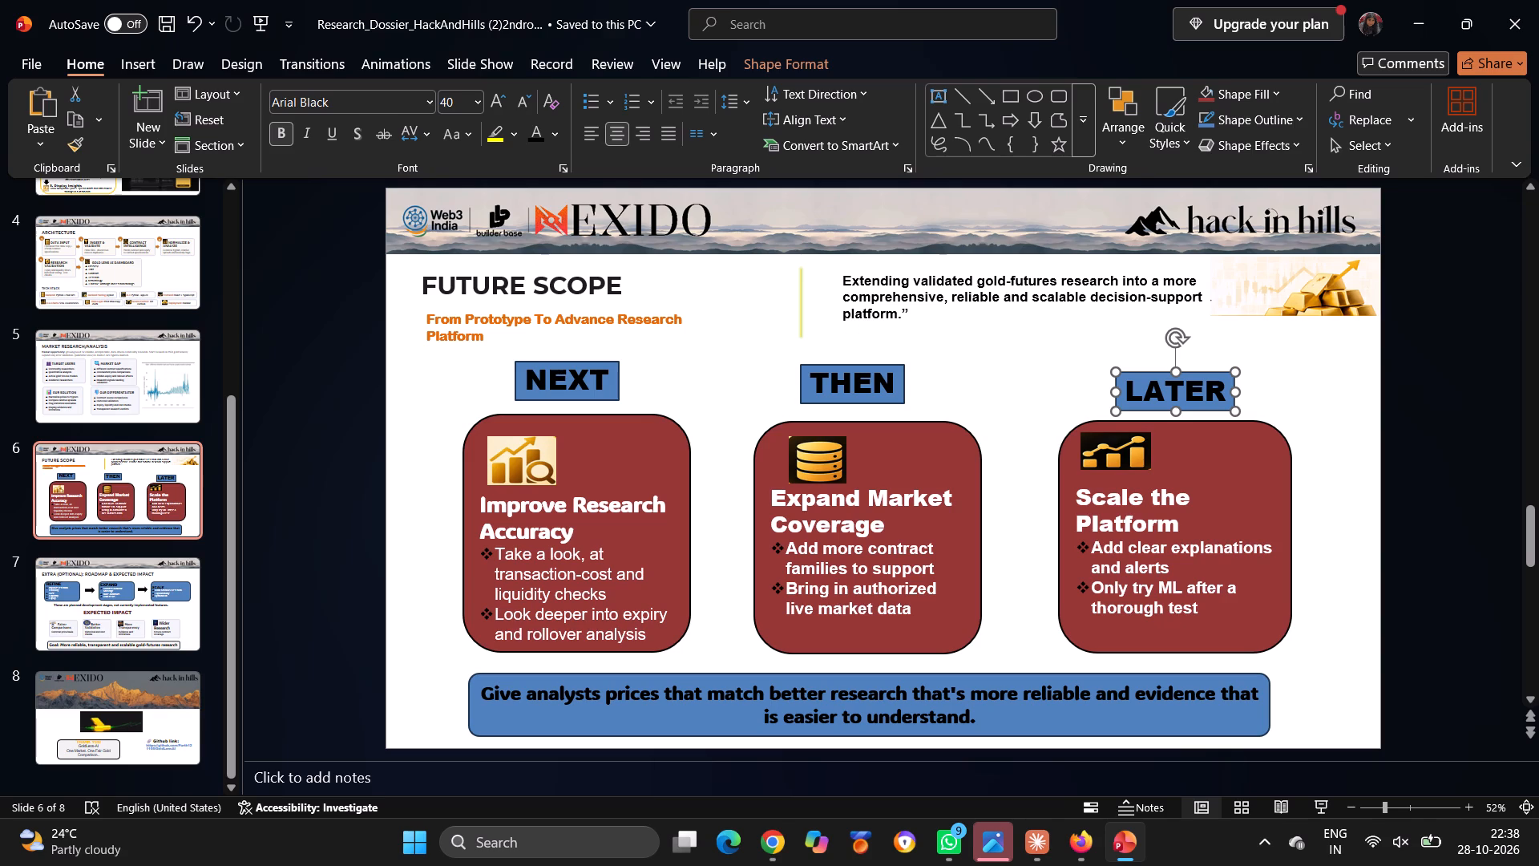
left_click_drag(1154, 371, 1154, 361)
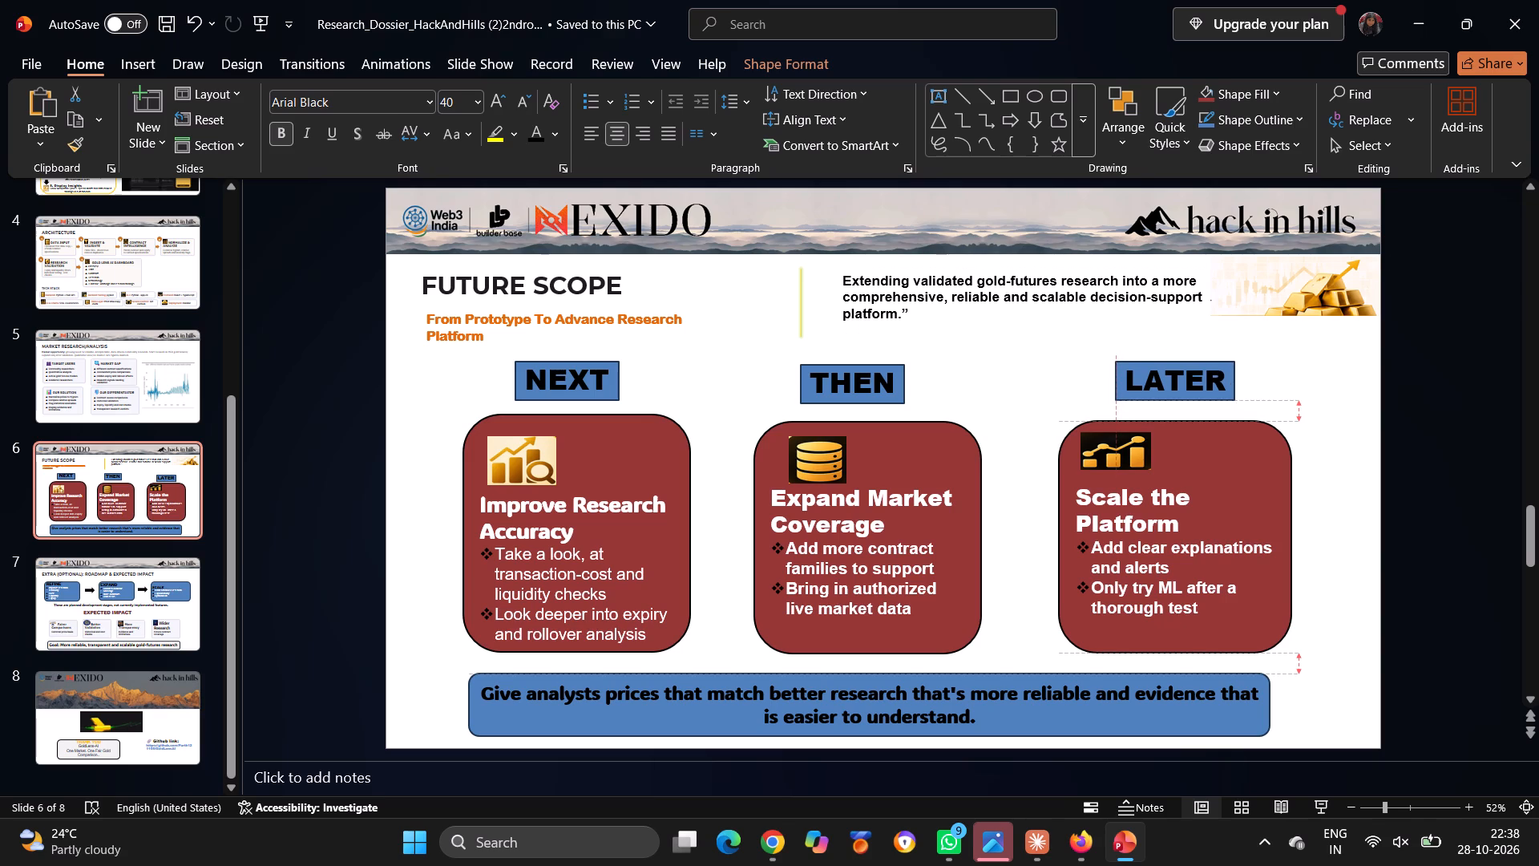
left_click_drag(1154, 361, 1154, 364)
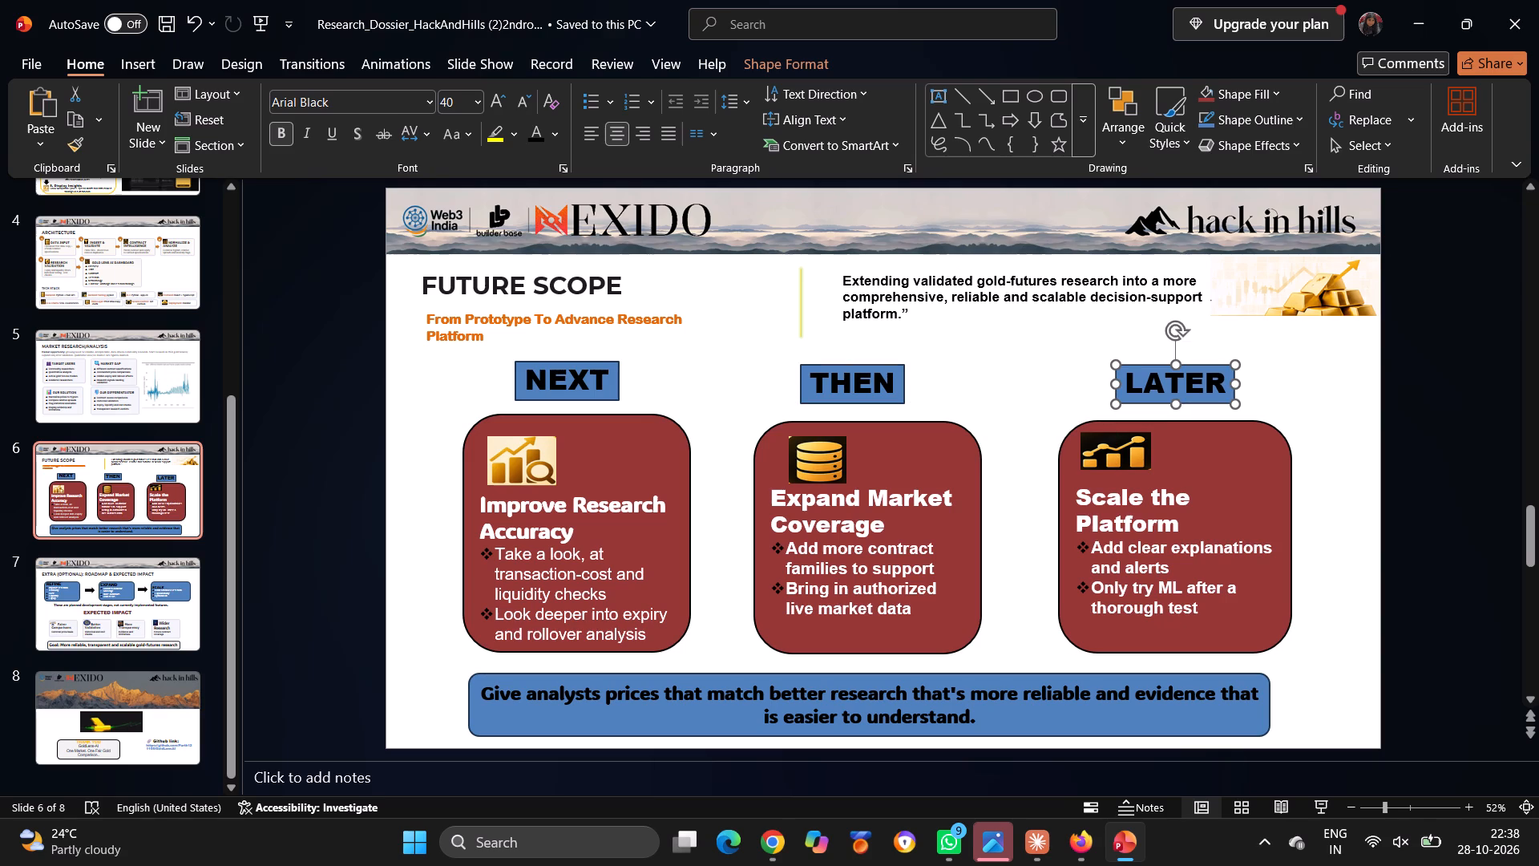
left_click(1318, 388)
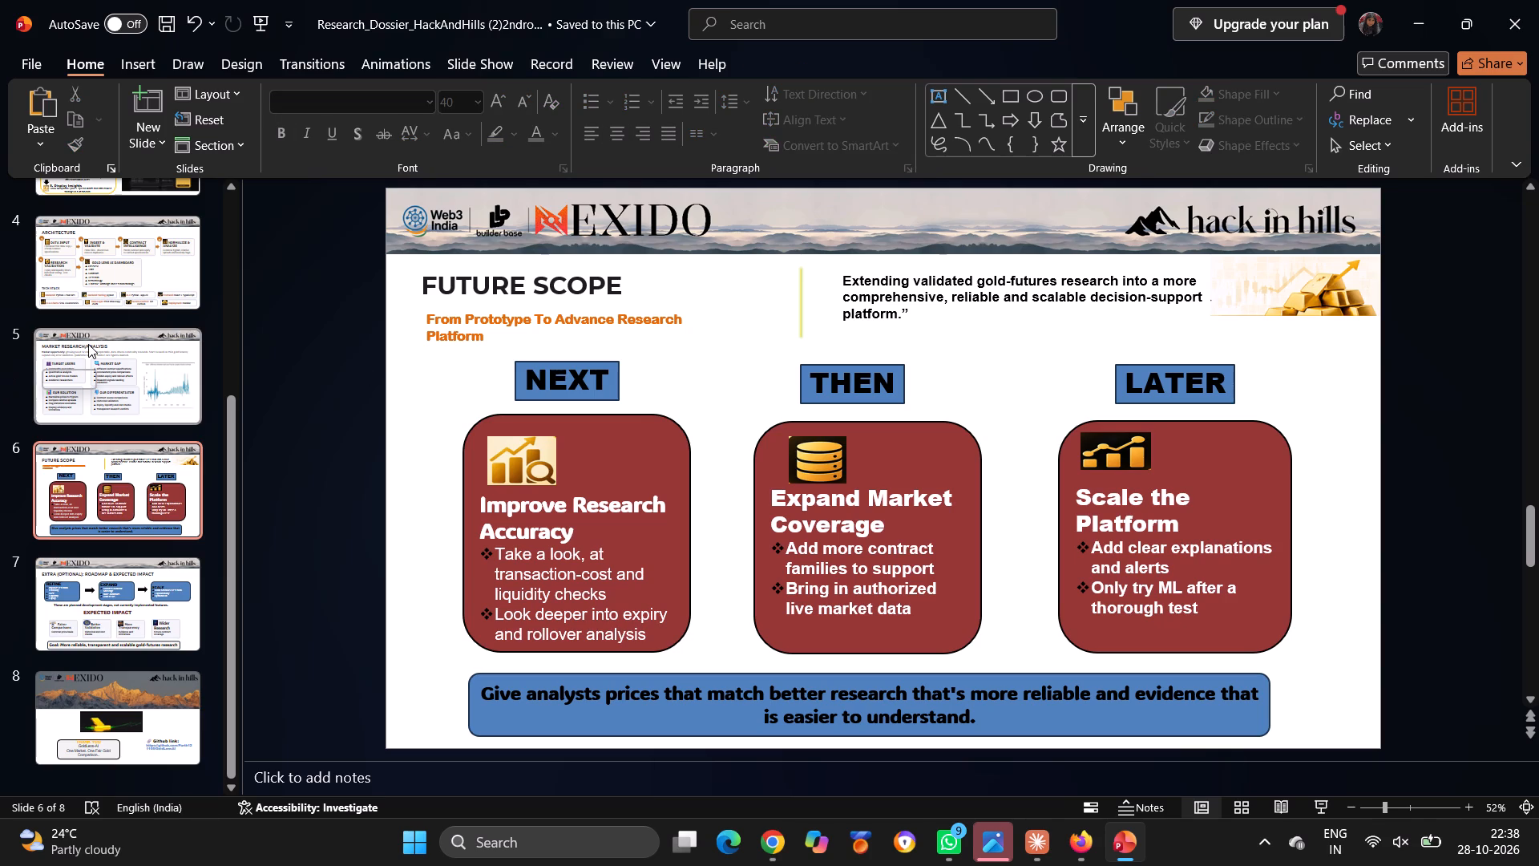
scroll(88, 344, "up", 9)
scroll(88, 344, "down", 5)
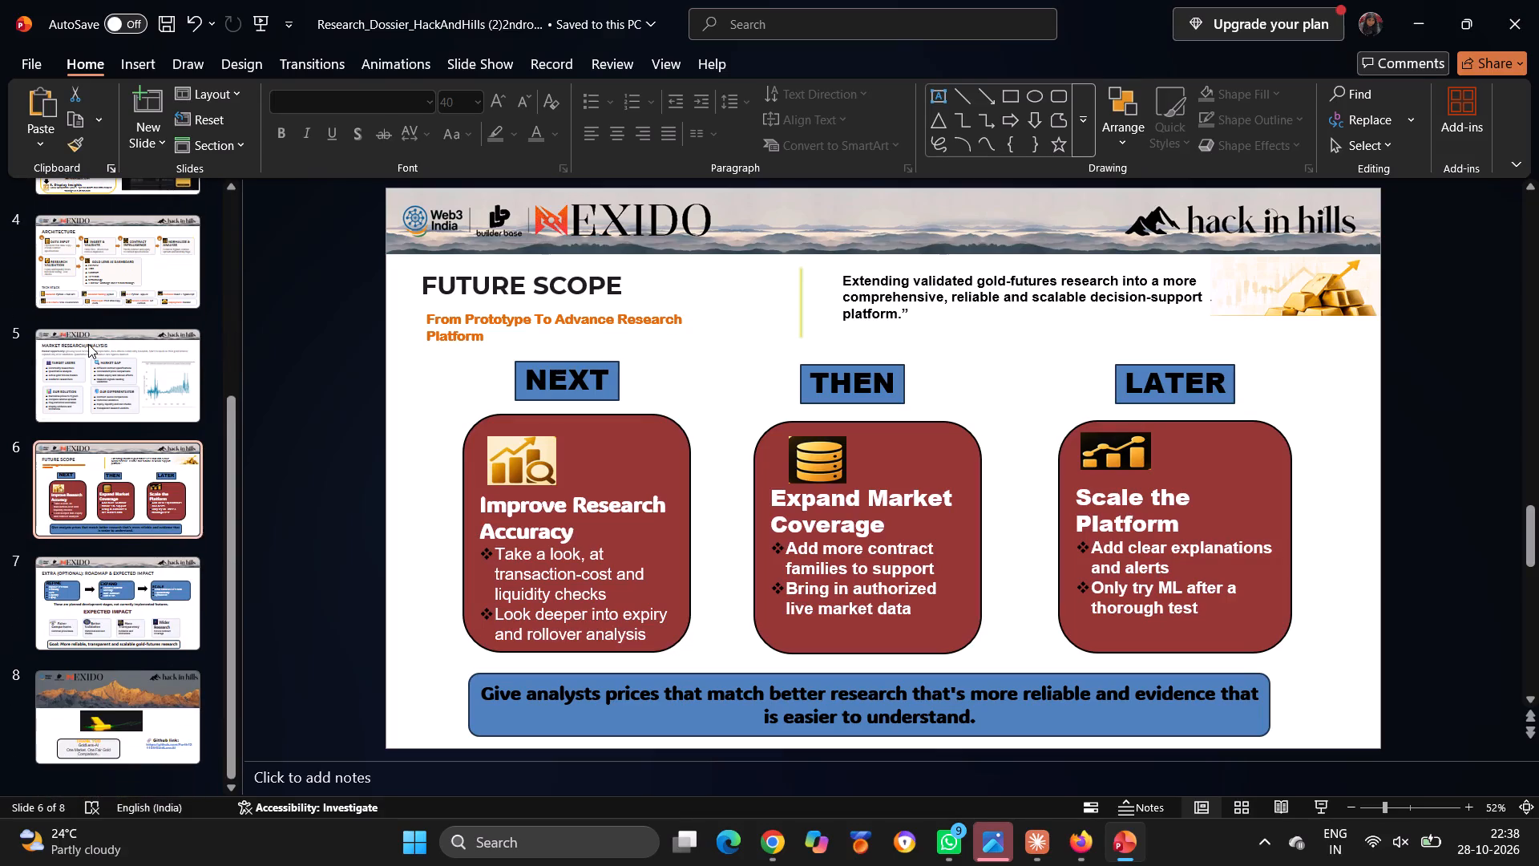
Turn on AutoSave for the presentation, uploading it to the personal OneDrive.
left_click(129, 14)
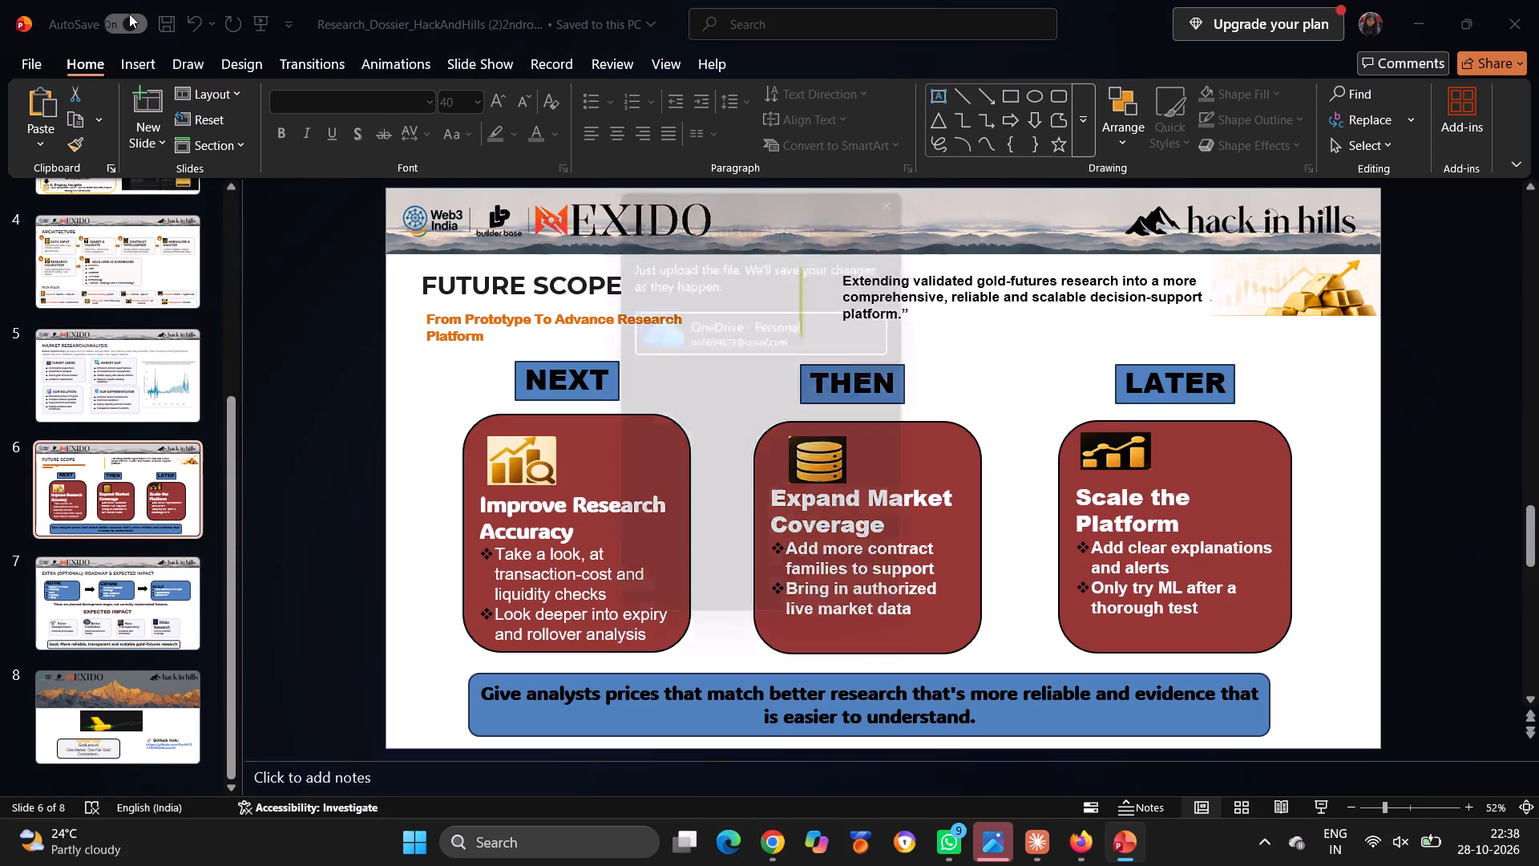
left_click(734, 346)
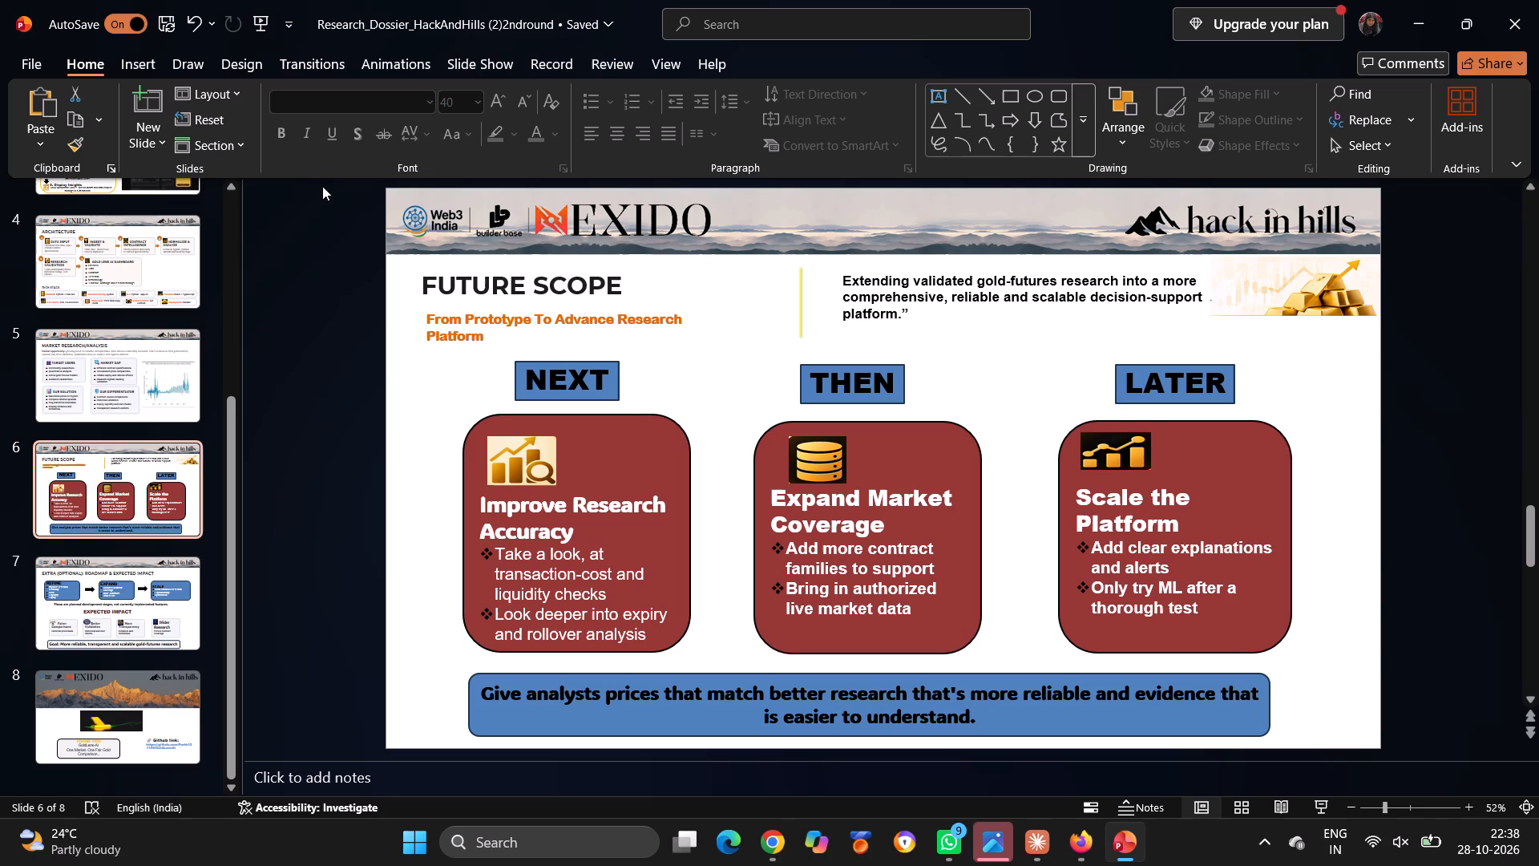
Close the saved presentation window.
left_click(24, 58)
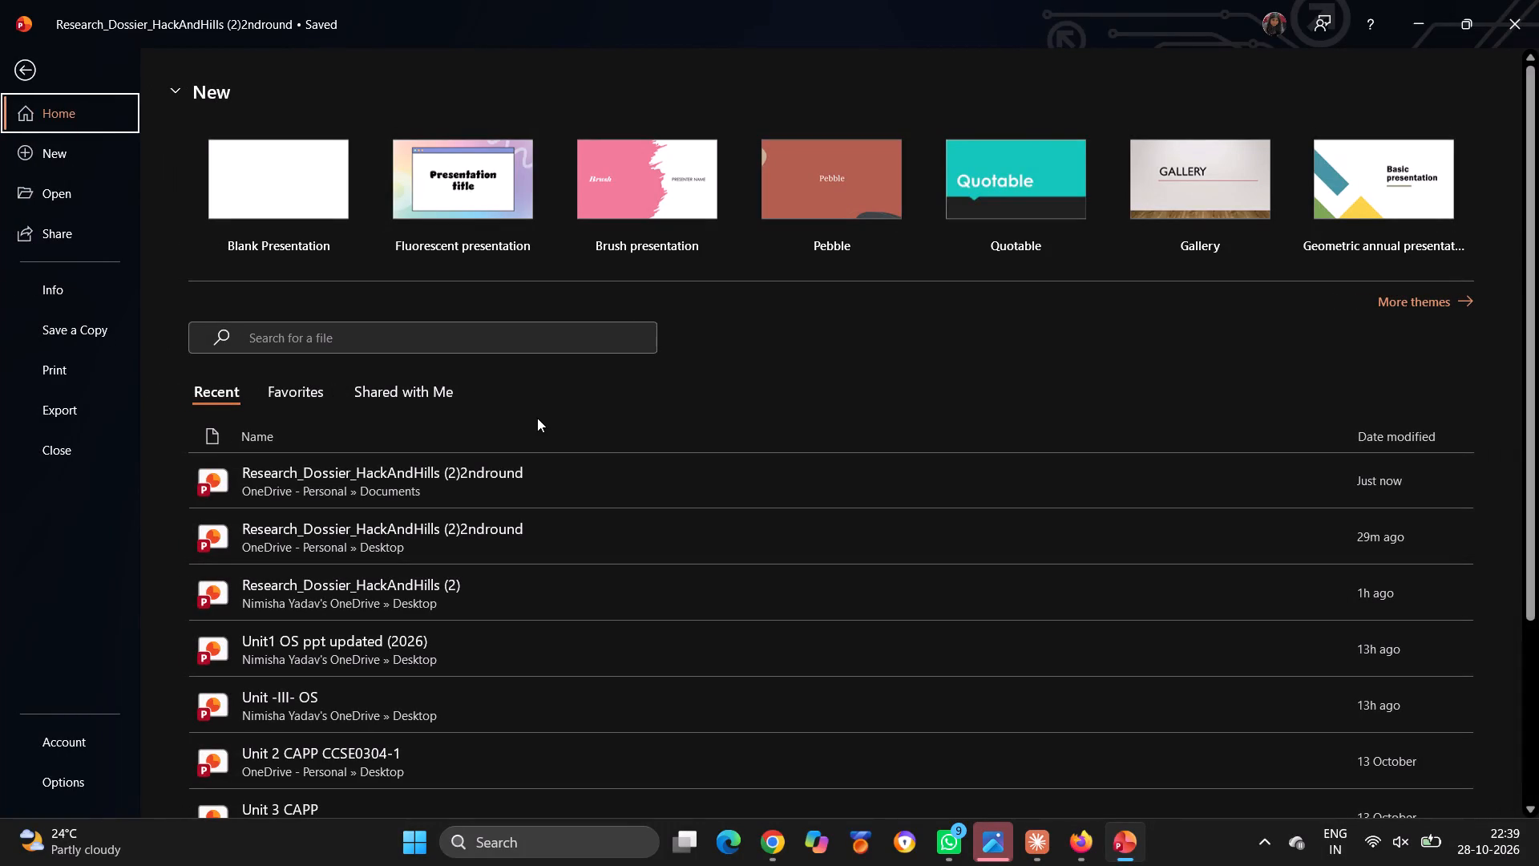
left_click(1510, 7)
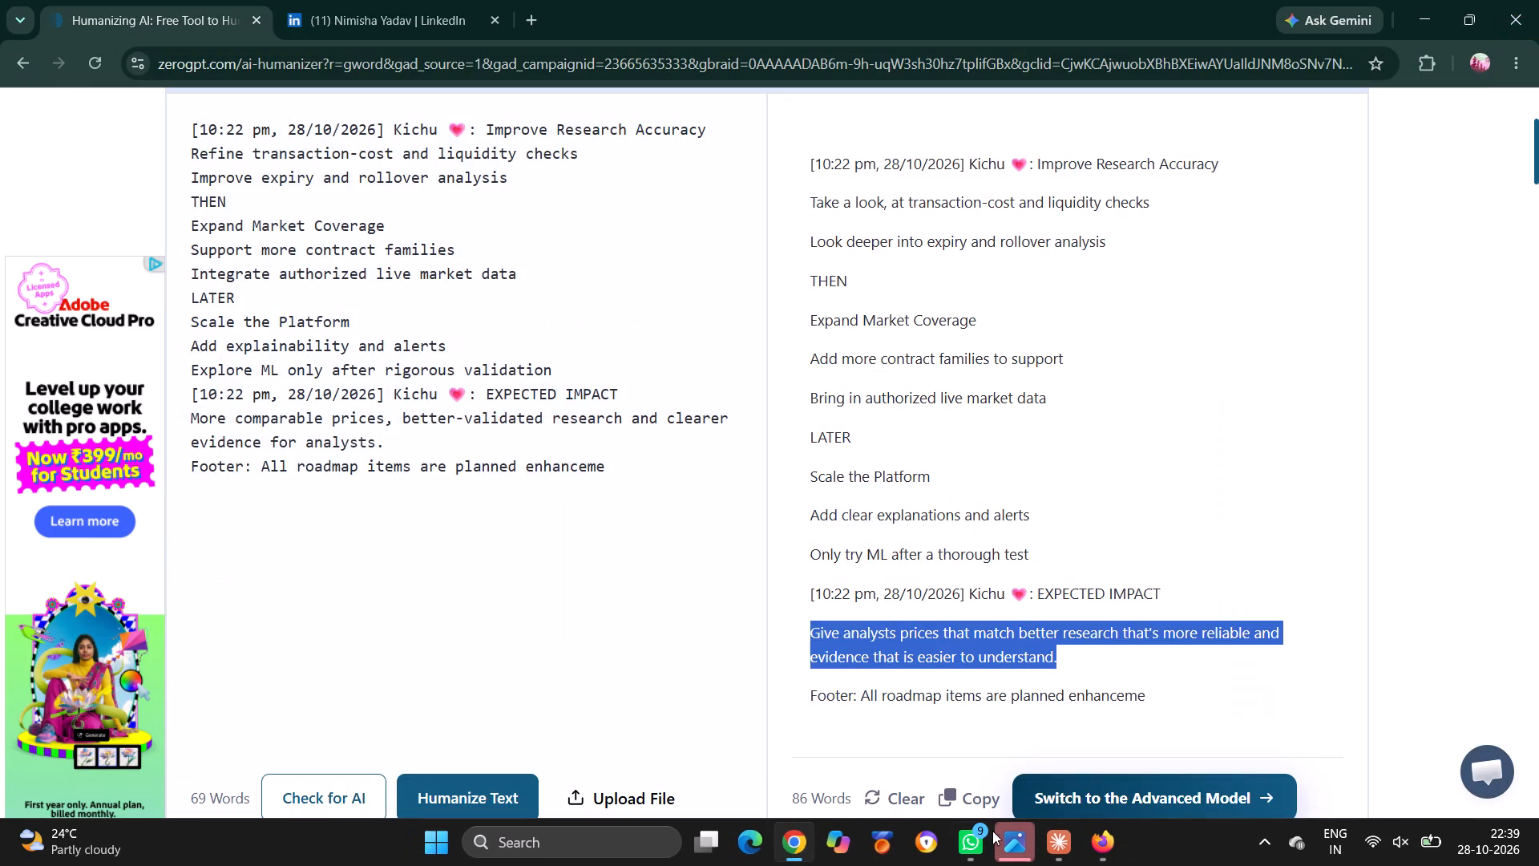
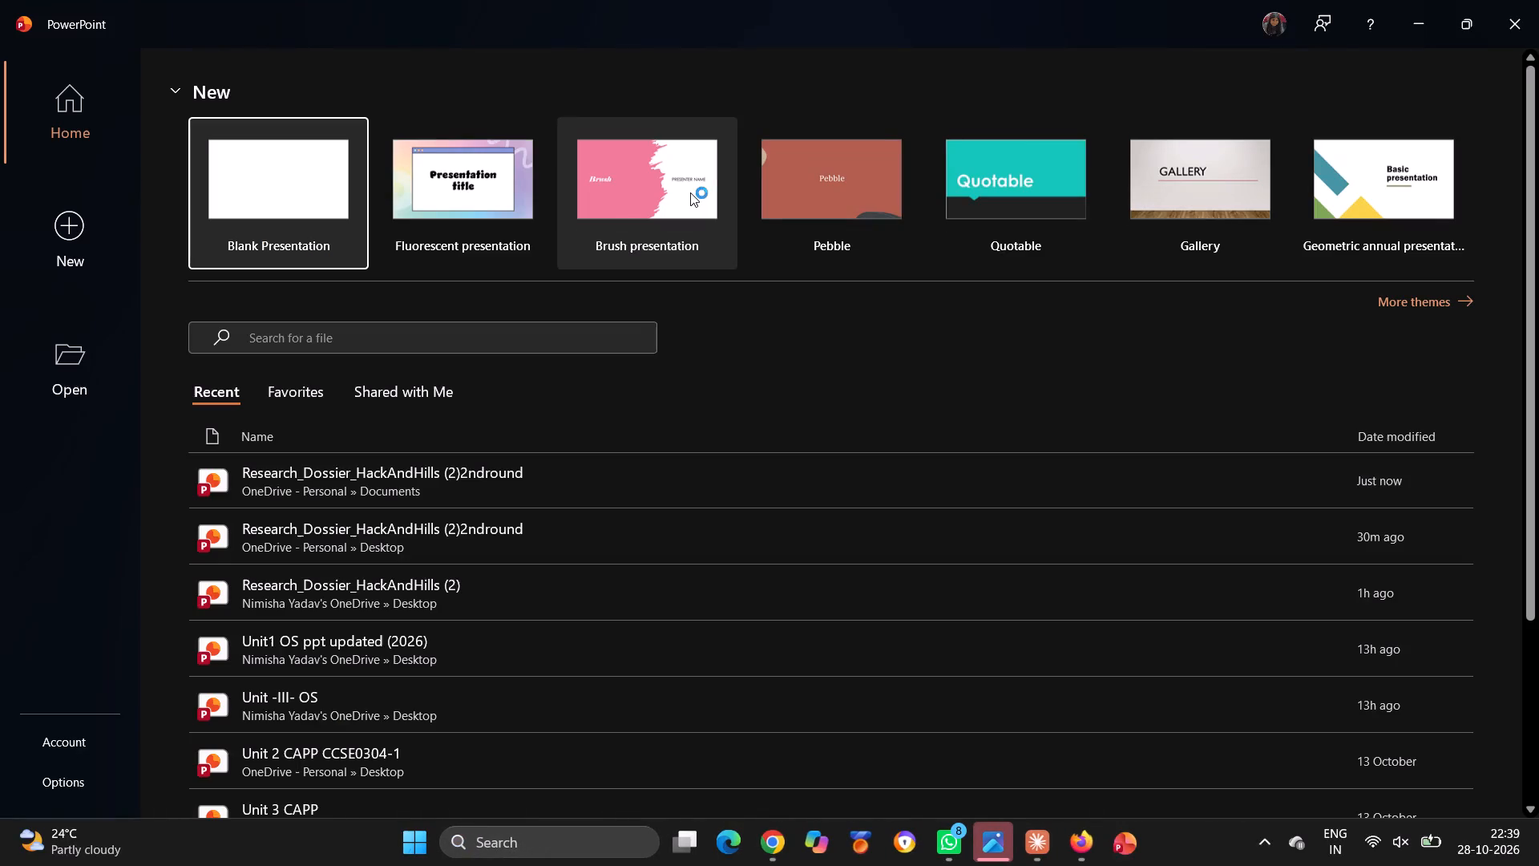
Reopen the most recent Research_Dossier_HackAndHills (2)2ndround presentation, stored in the OneDrive Documents folder.
double_click(461, 478)
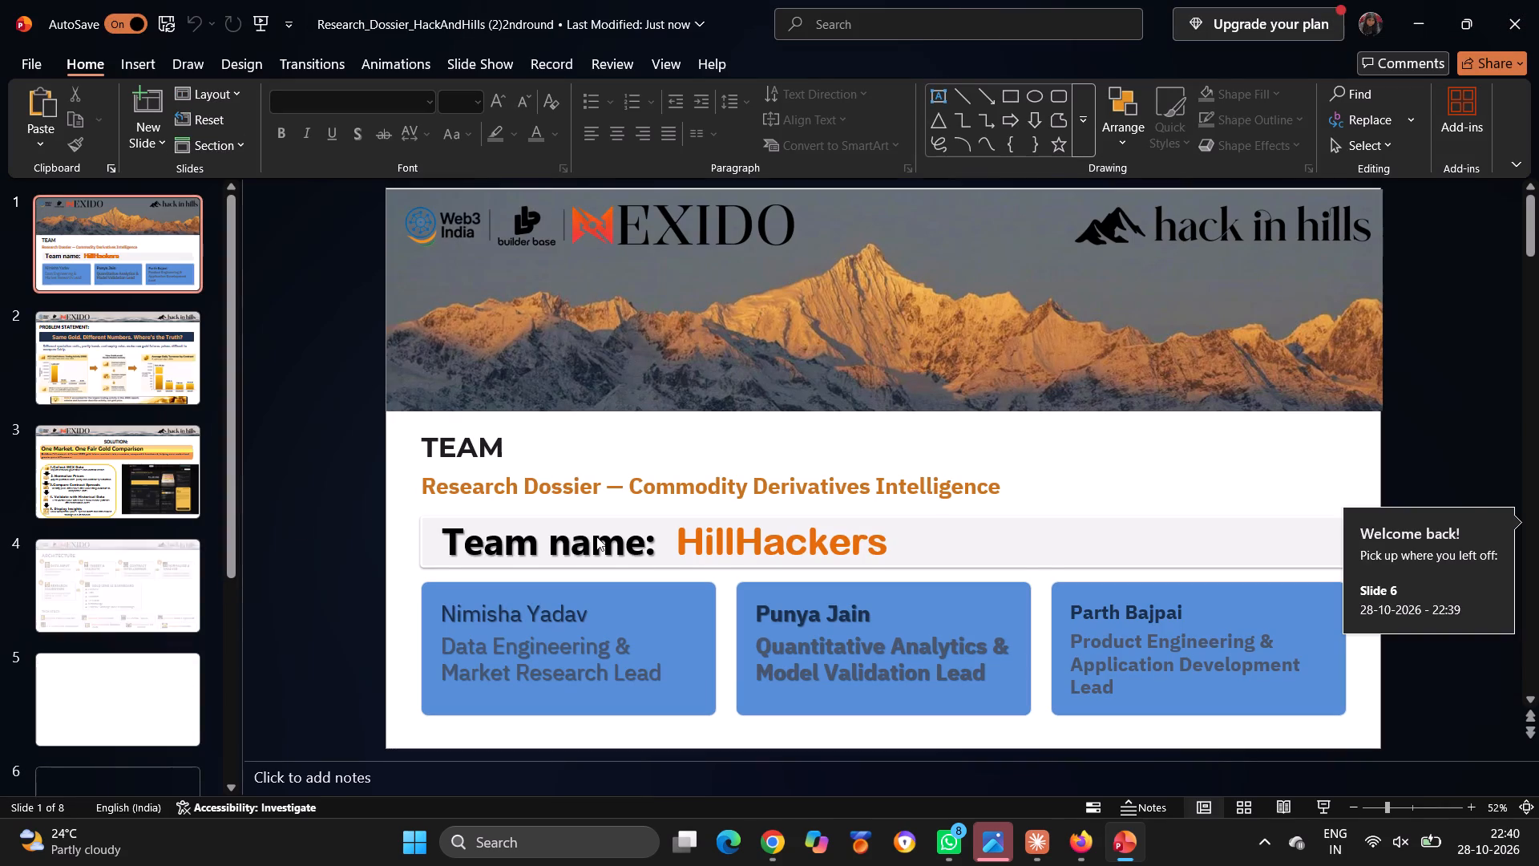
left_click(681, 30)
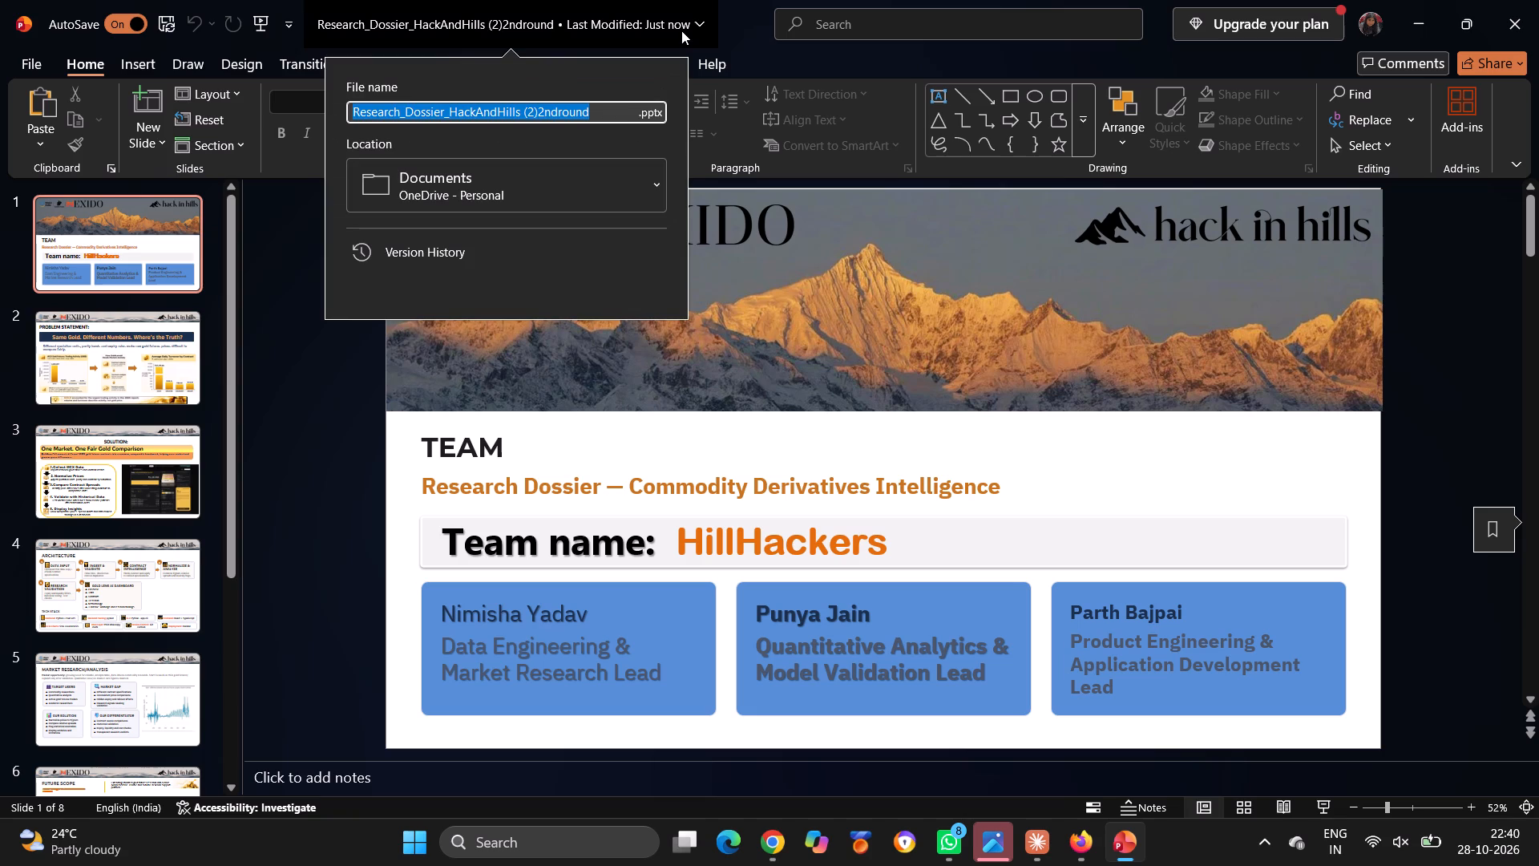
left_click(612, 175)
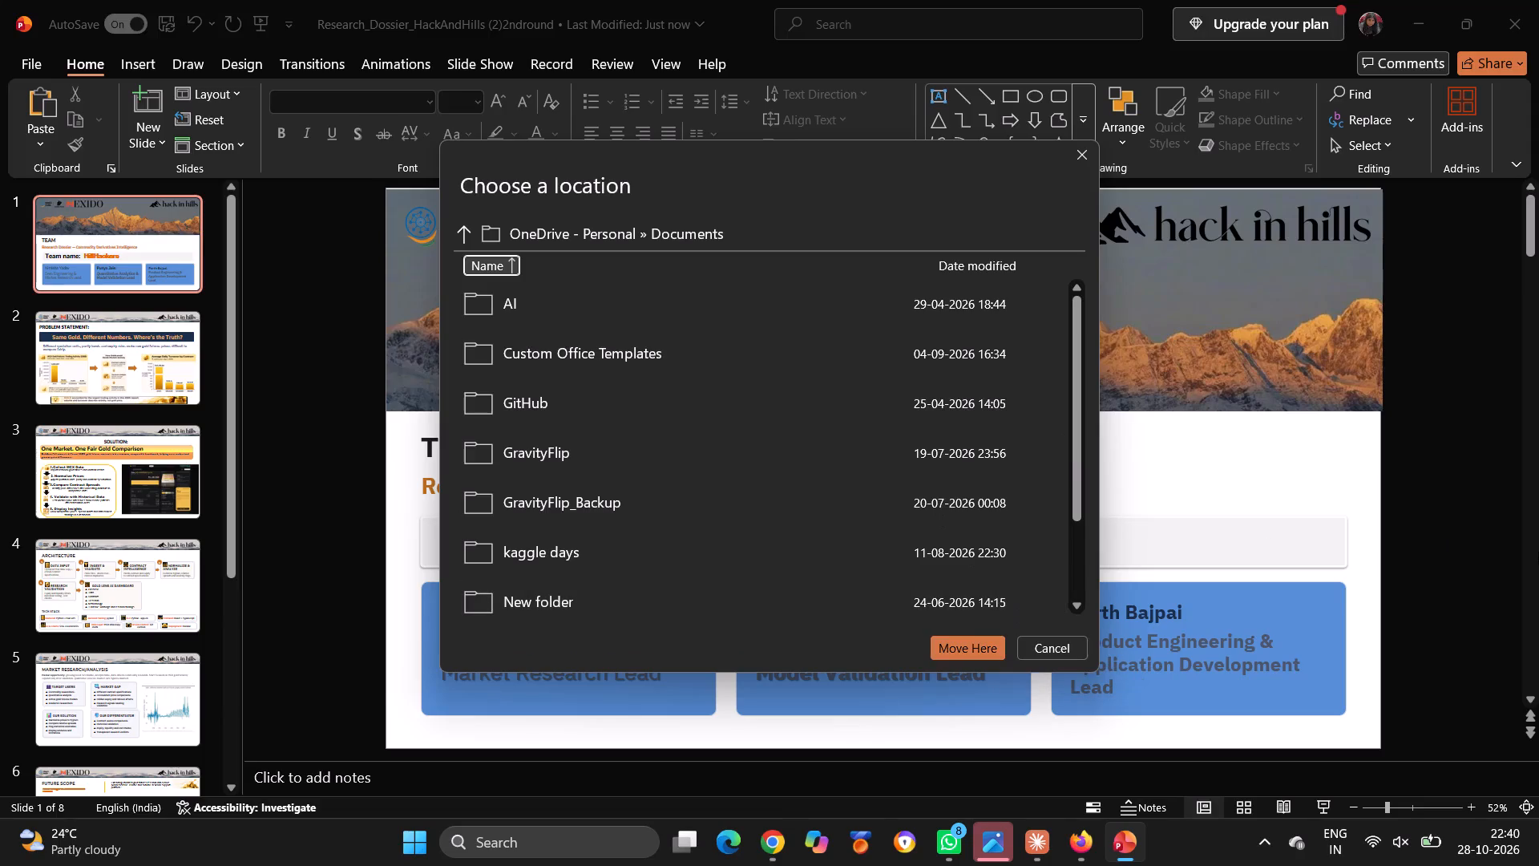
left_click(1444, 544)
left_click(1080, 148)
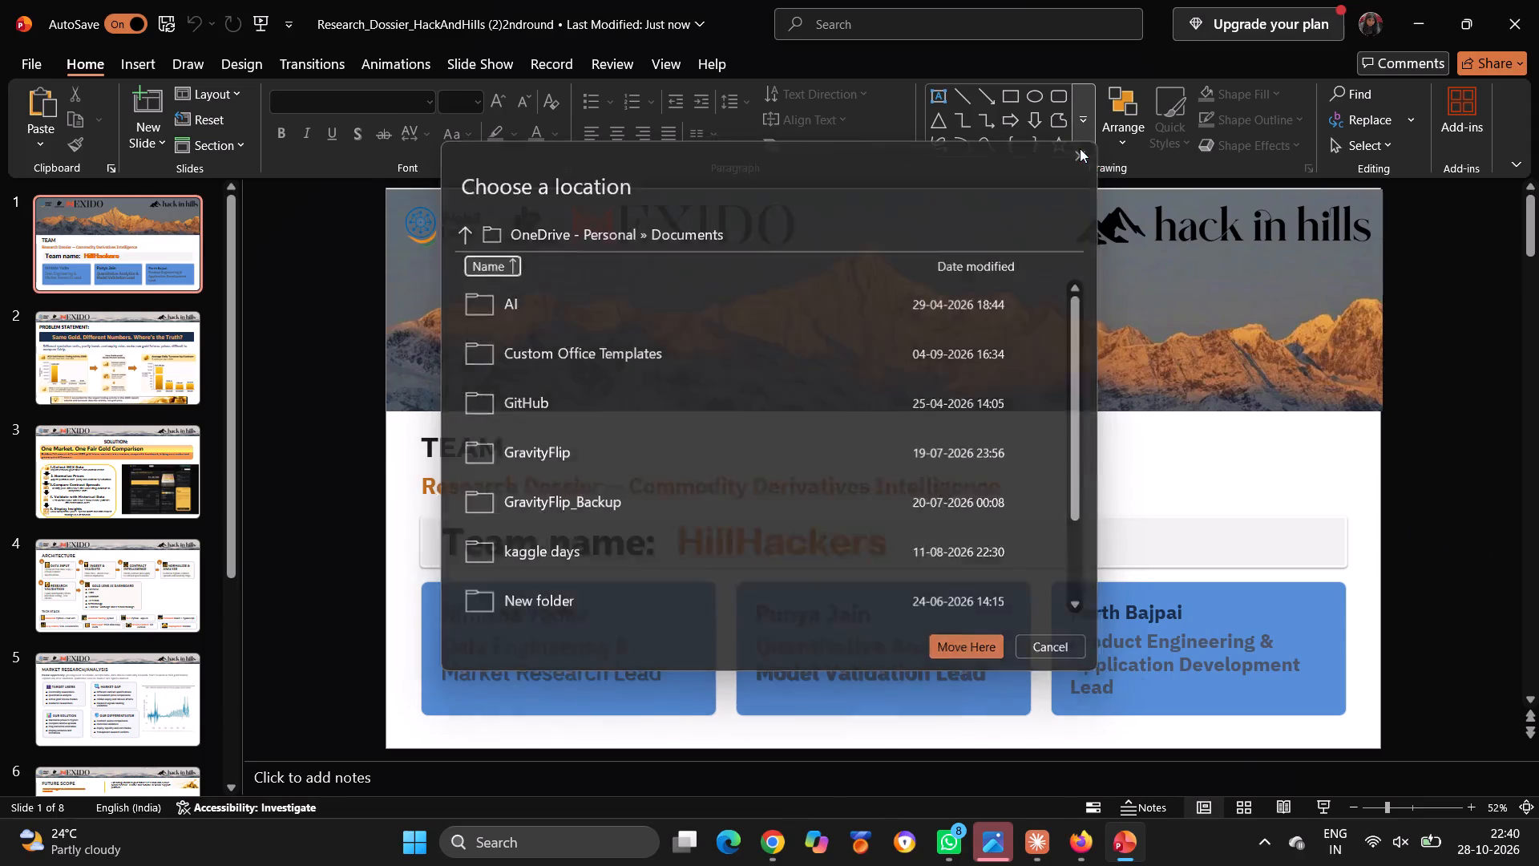
Save a copy of the presentation to the OneDrive Desktop folder under the name HackANDHills2nd round.
left_click(25, 52)
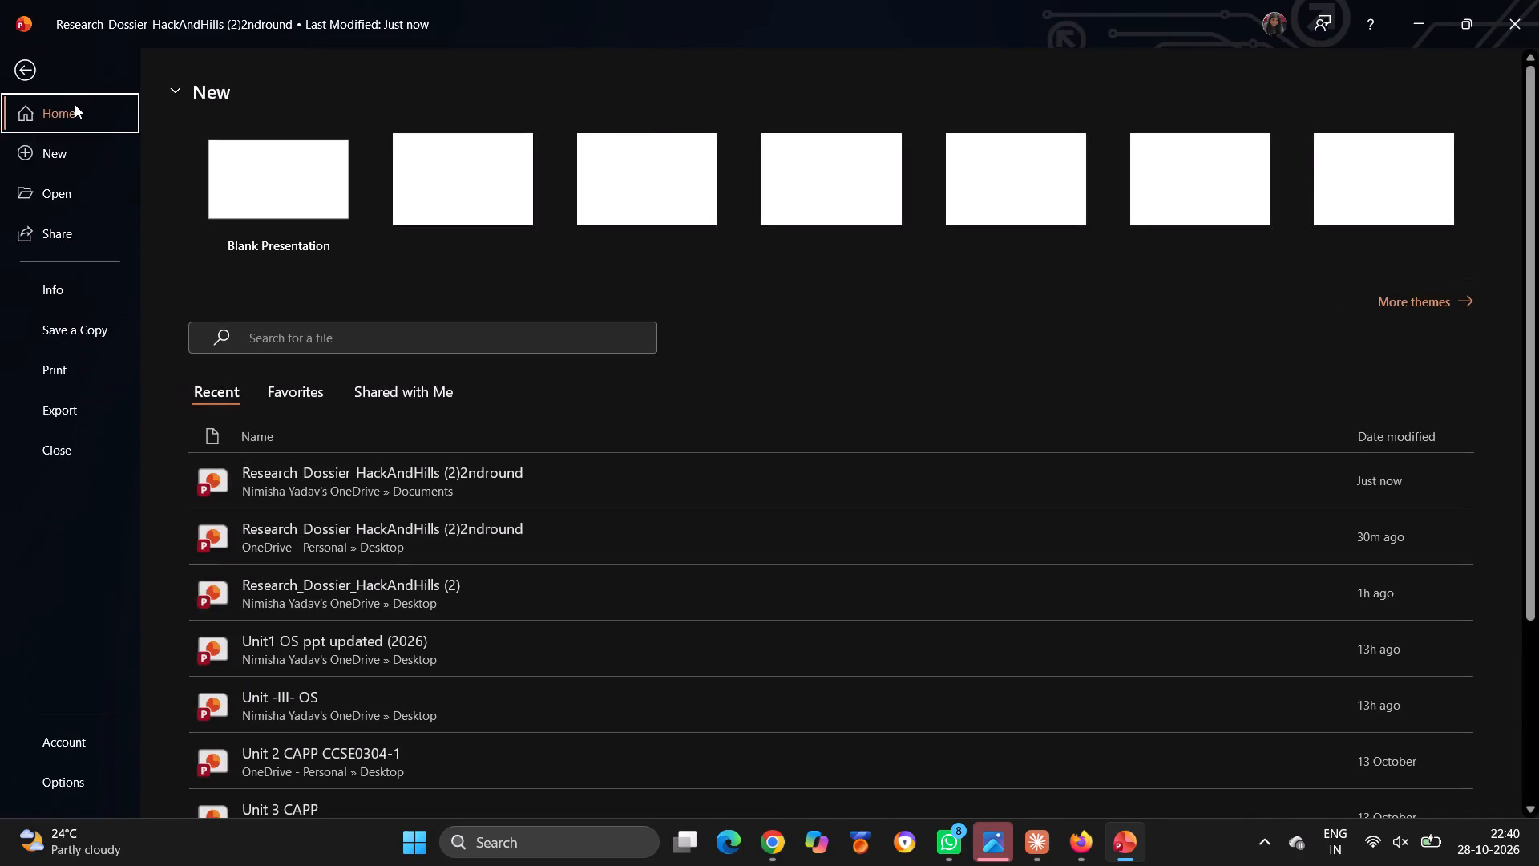
left_click(85, 332)
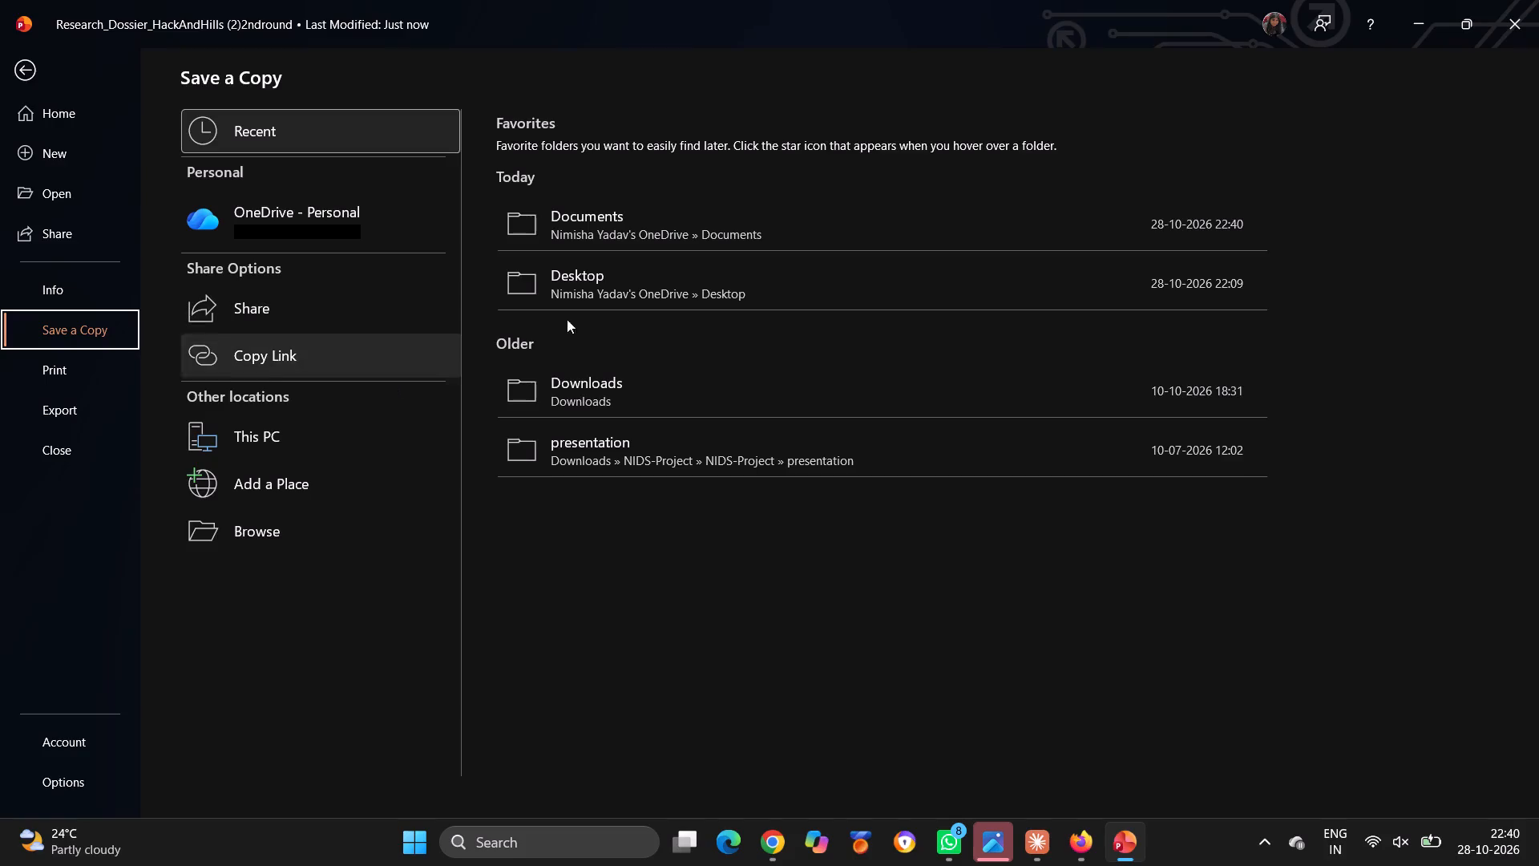
left_click(618, 303)
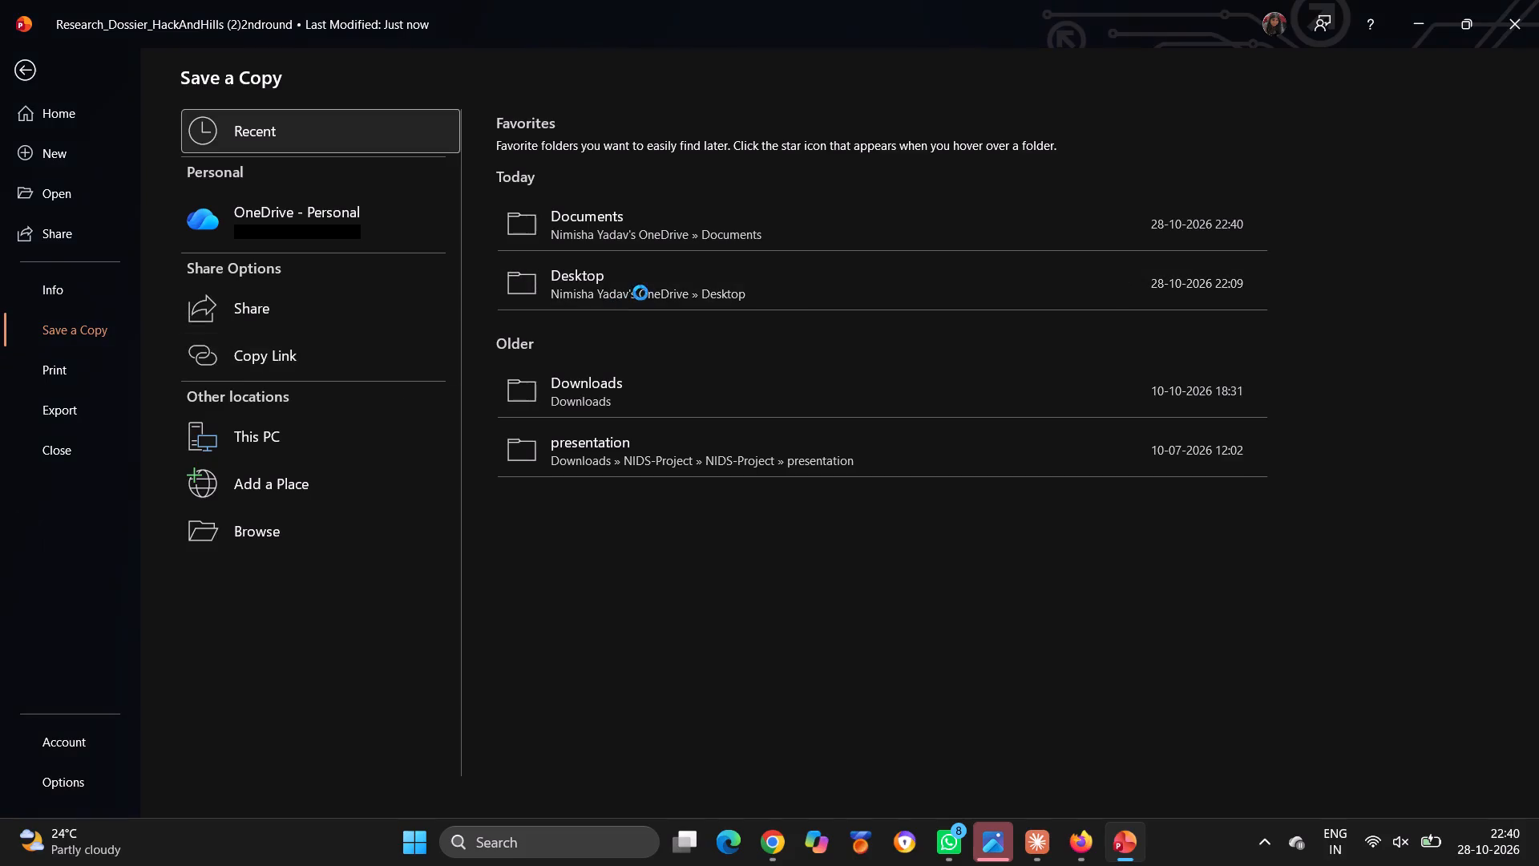
left_click(640, 293)
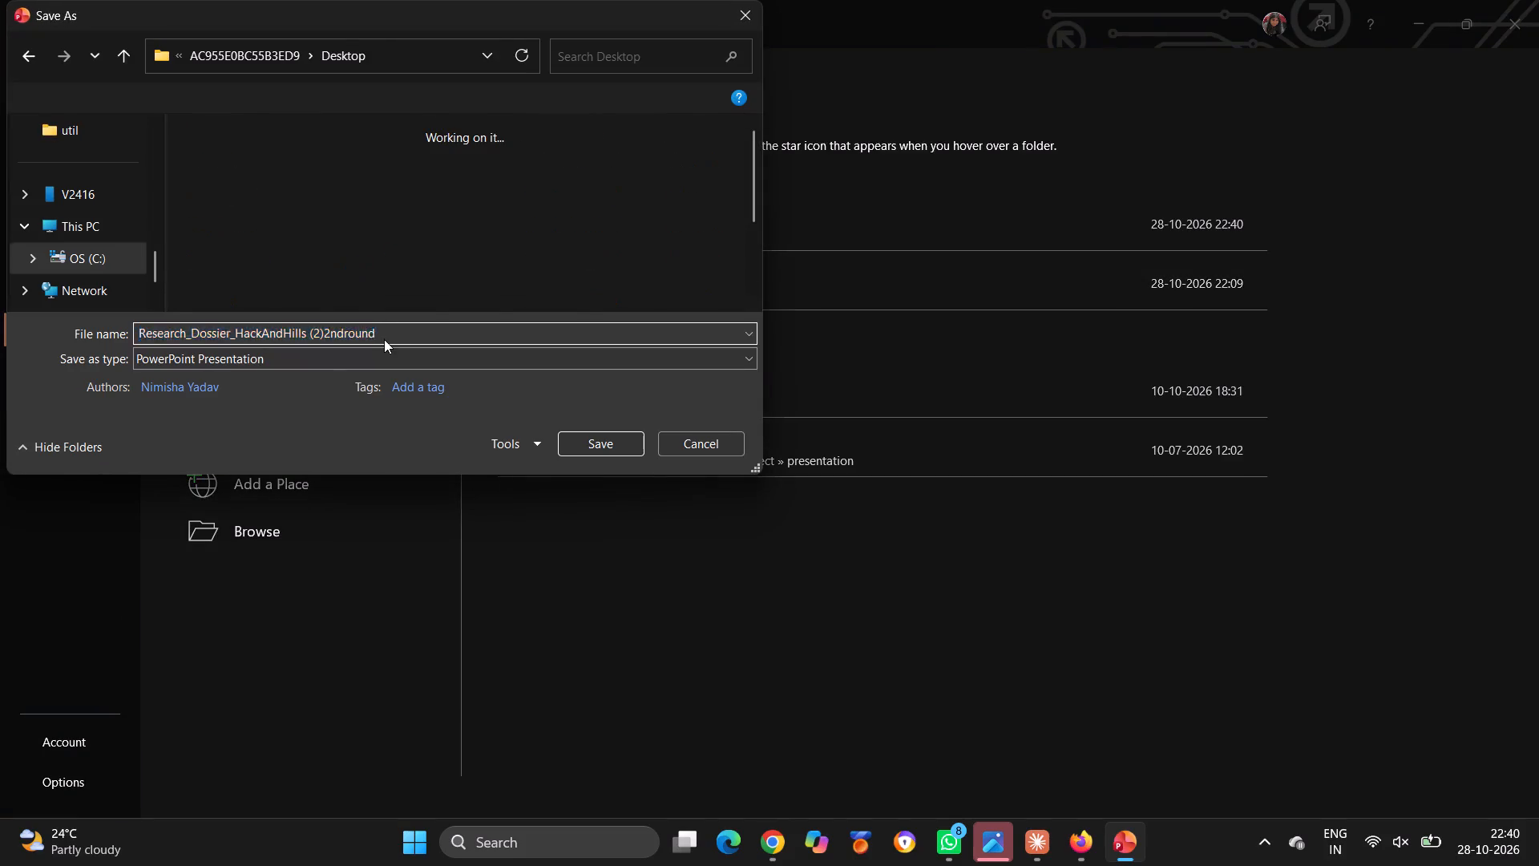
left_click(385, 338)
left_click(371, 335)
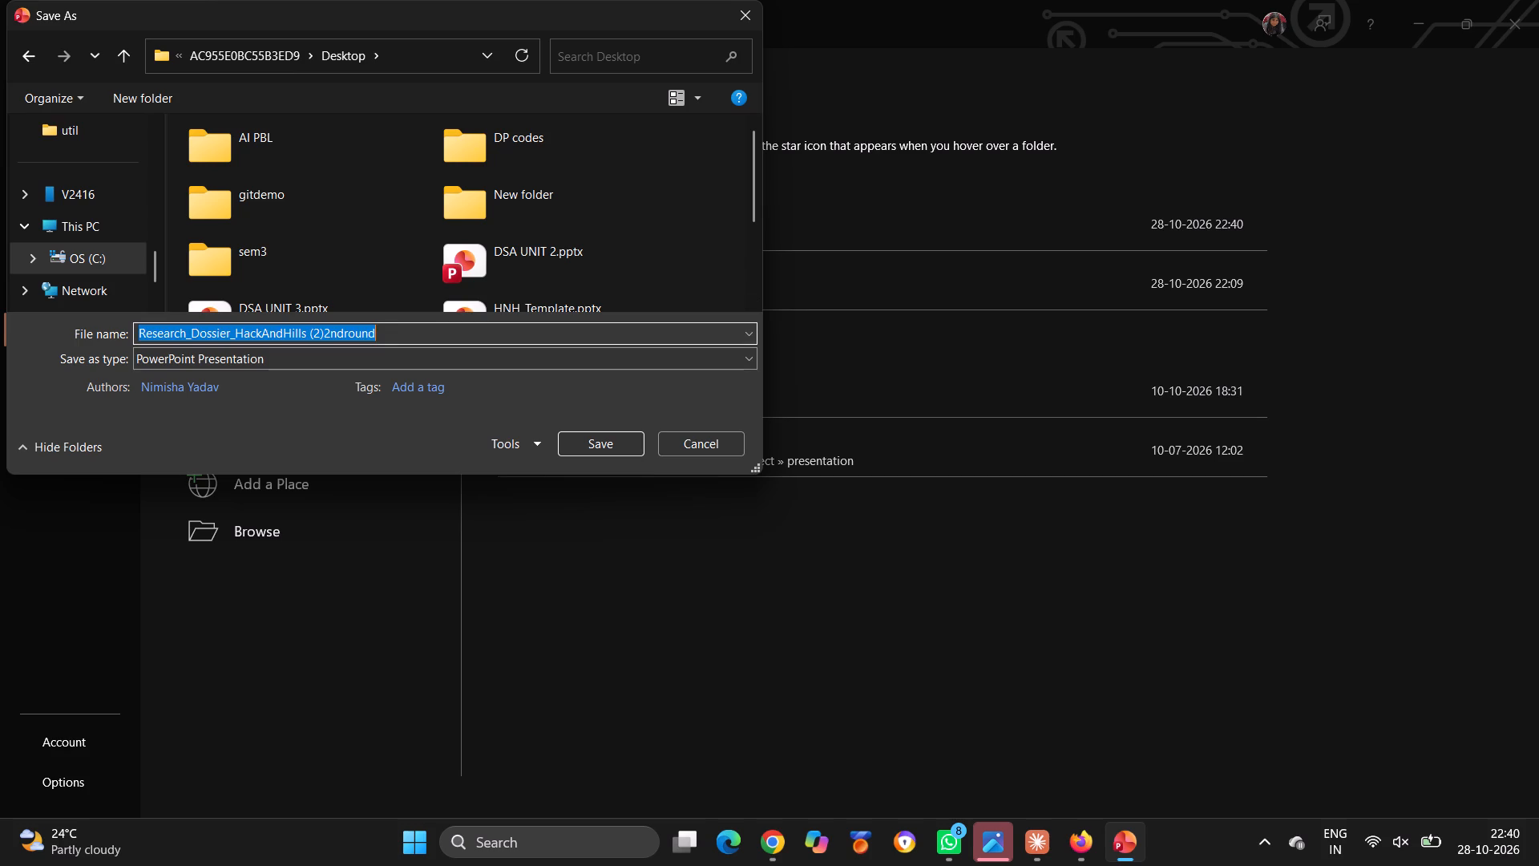
key("BackSpace")
key("BackSpace")
key("BackSpace")
key("BackSpace")
key("BackSpace")
key("BackSpace")
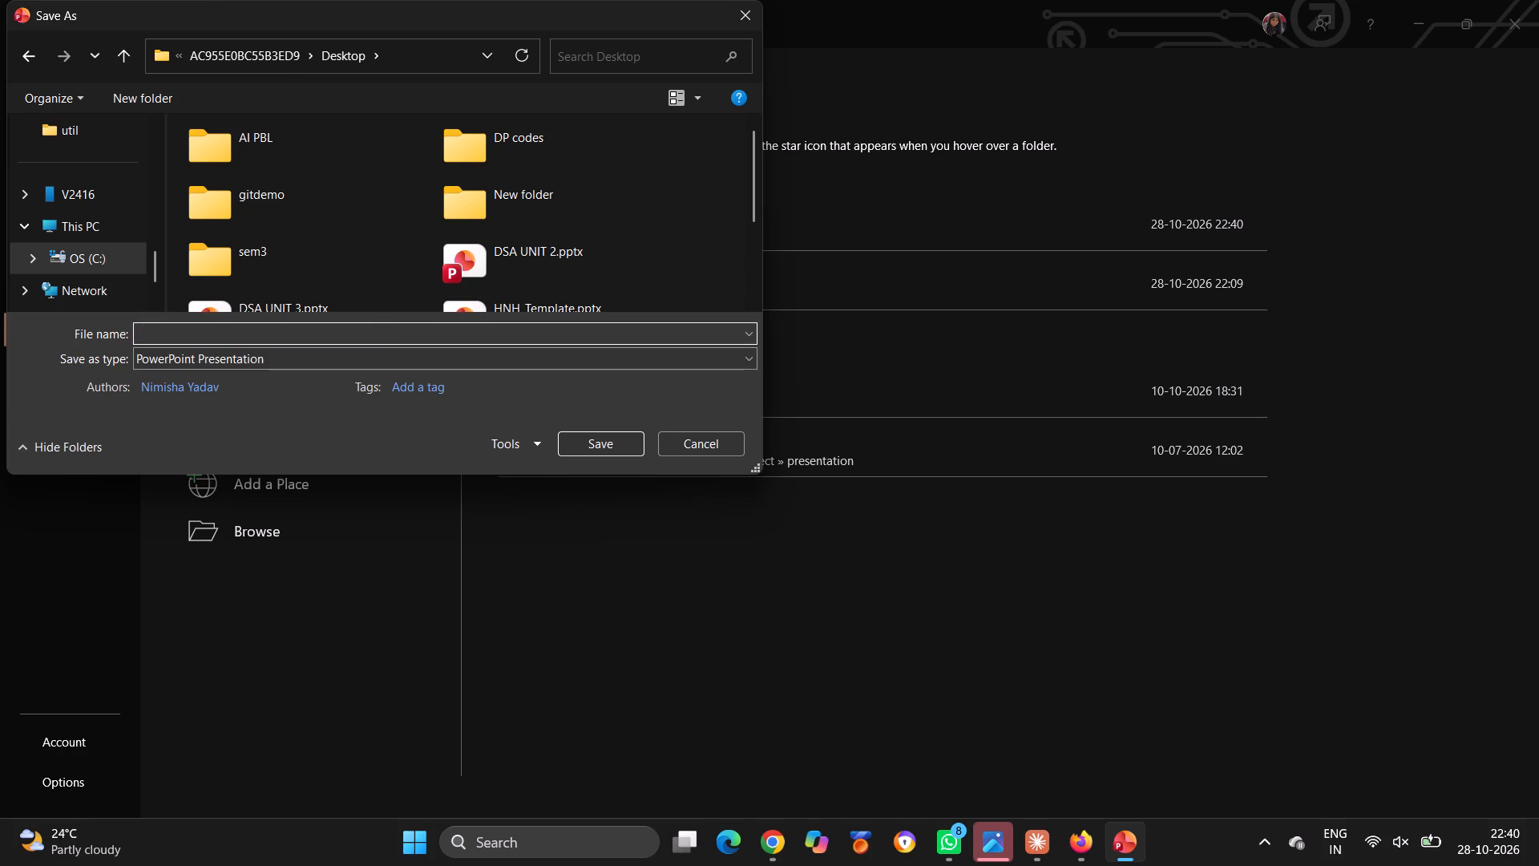
type("ack")
type("AND")
key("h")
type("2nd round")
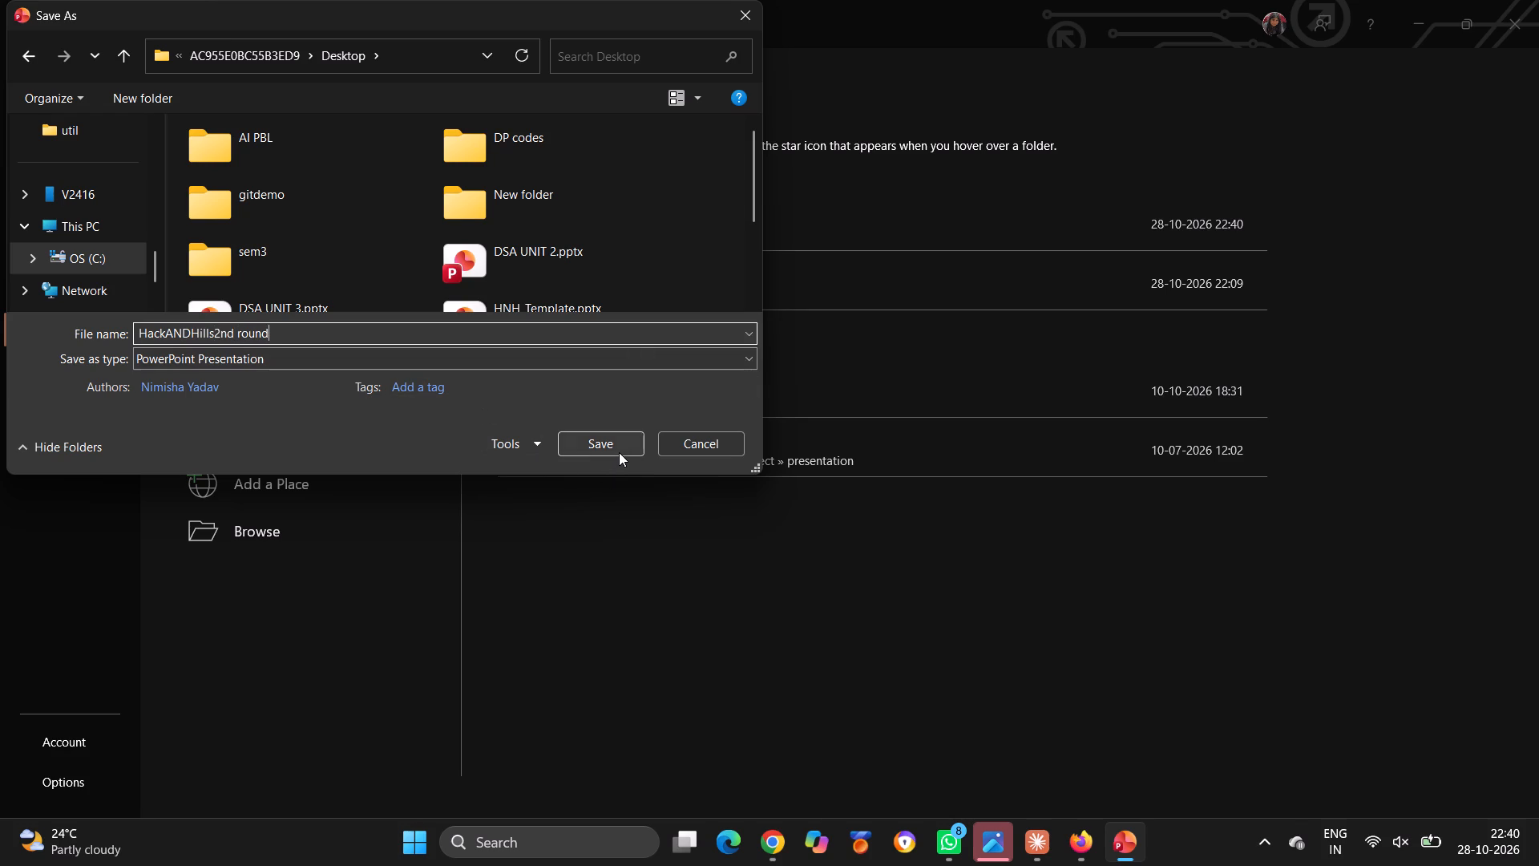
left_click(619, 452)
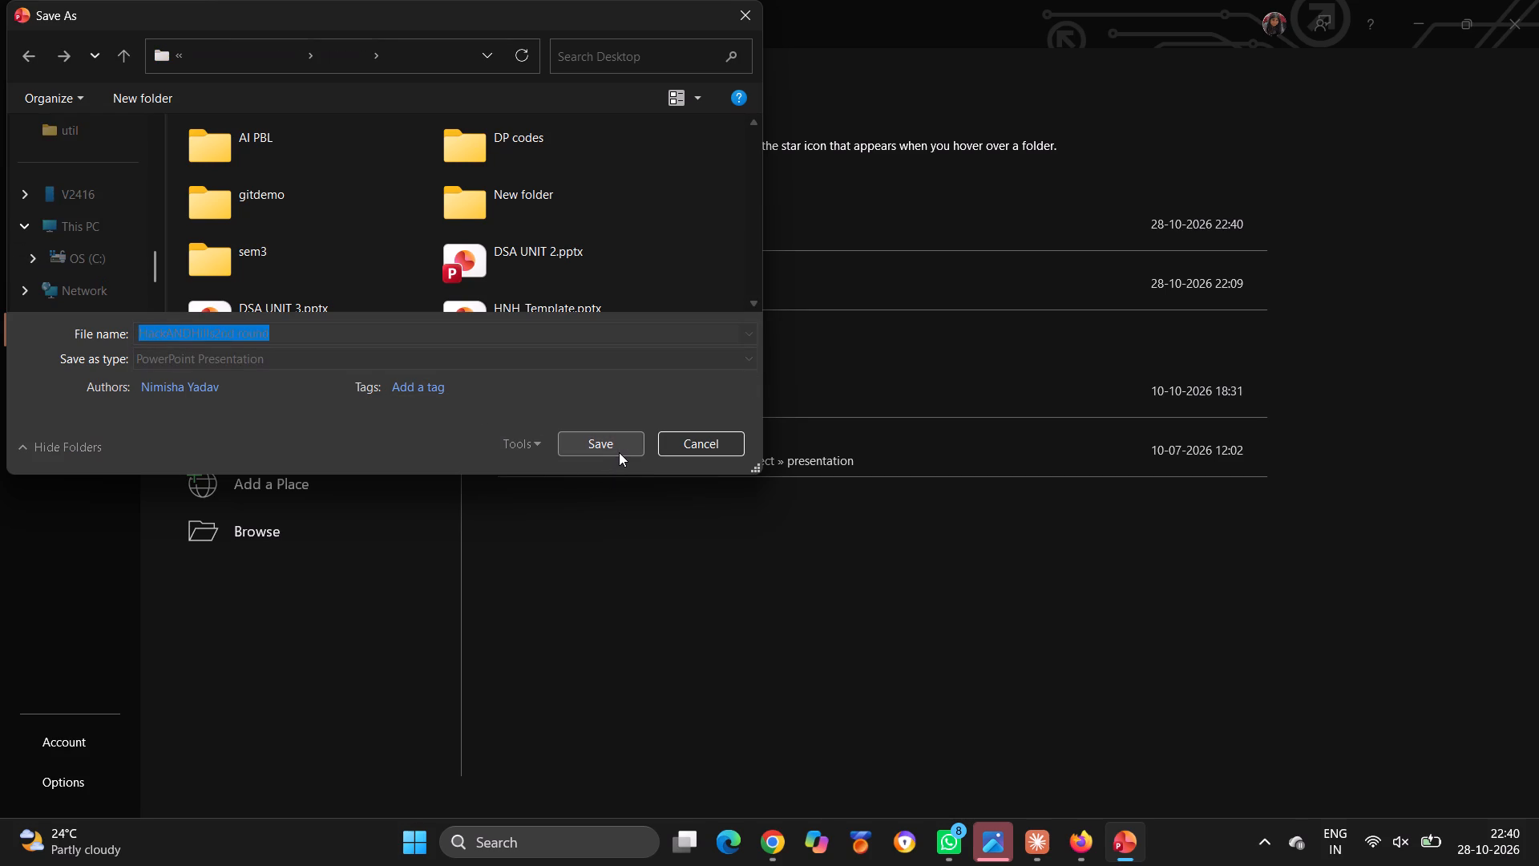
left_click(616, 443)
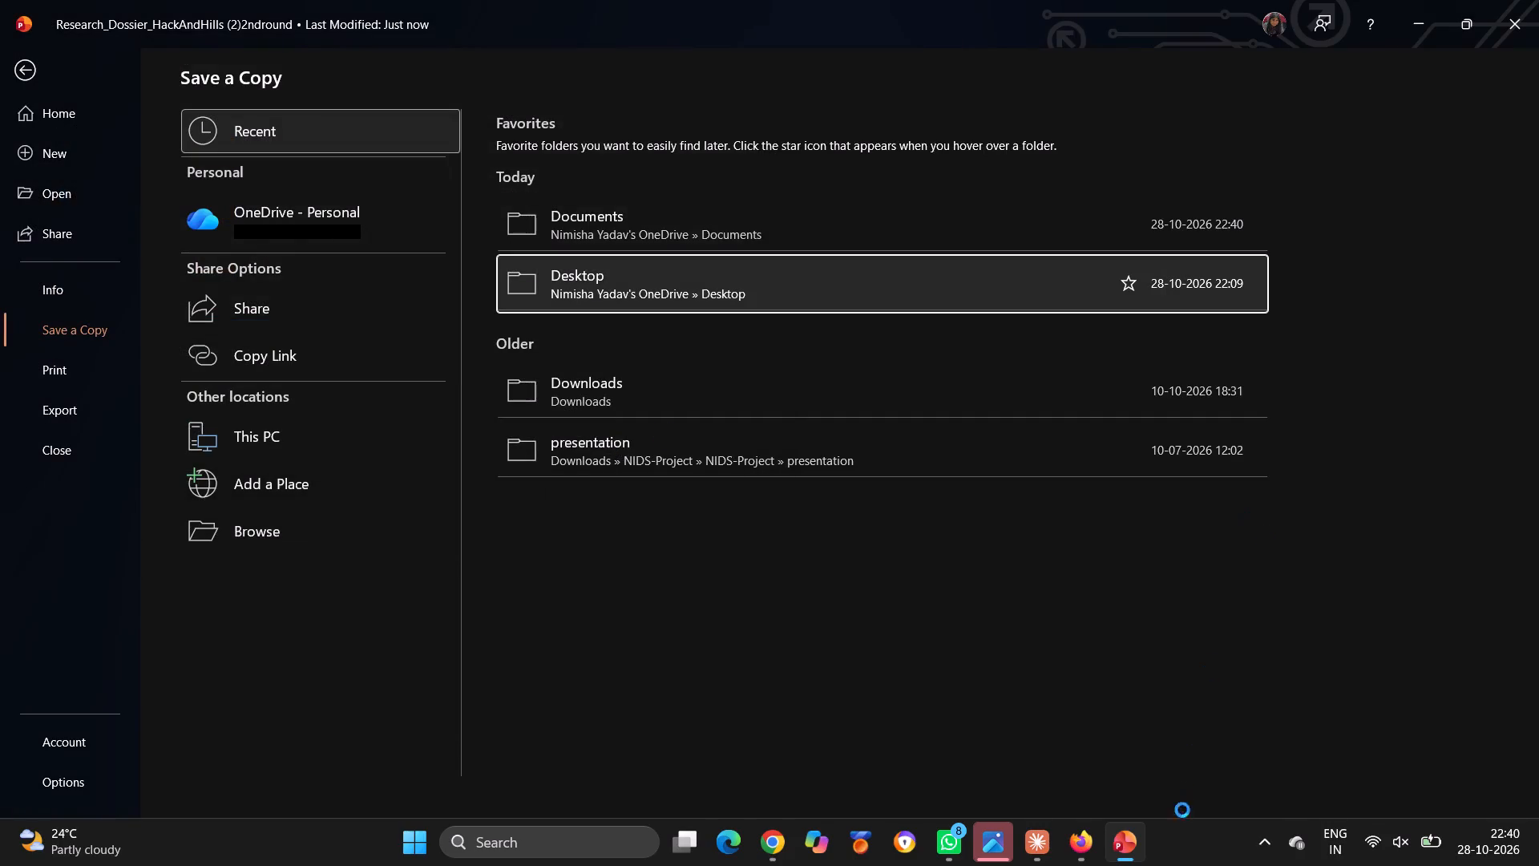
Close the HackANDHills2nd round presentation window.
left_click(1214, 667)
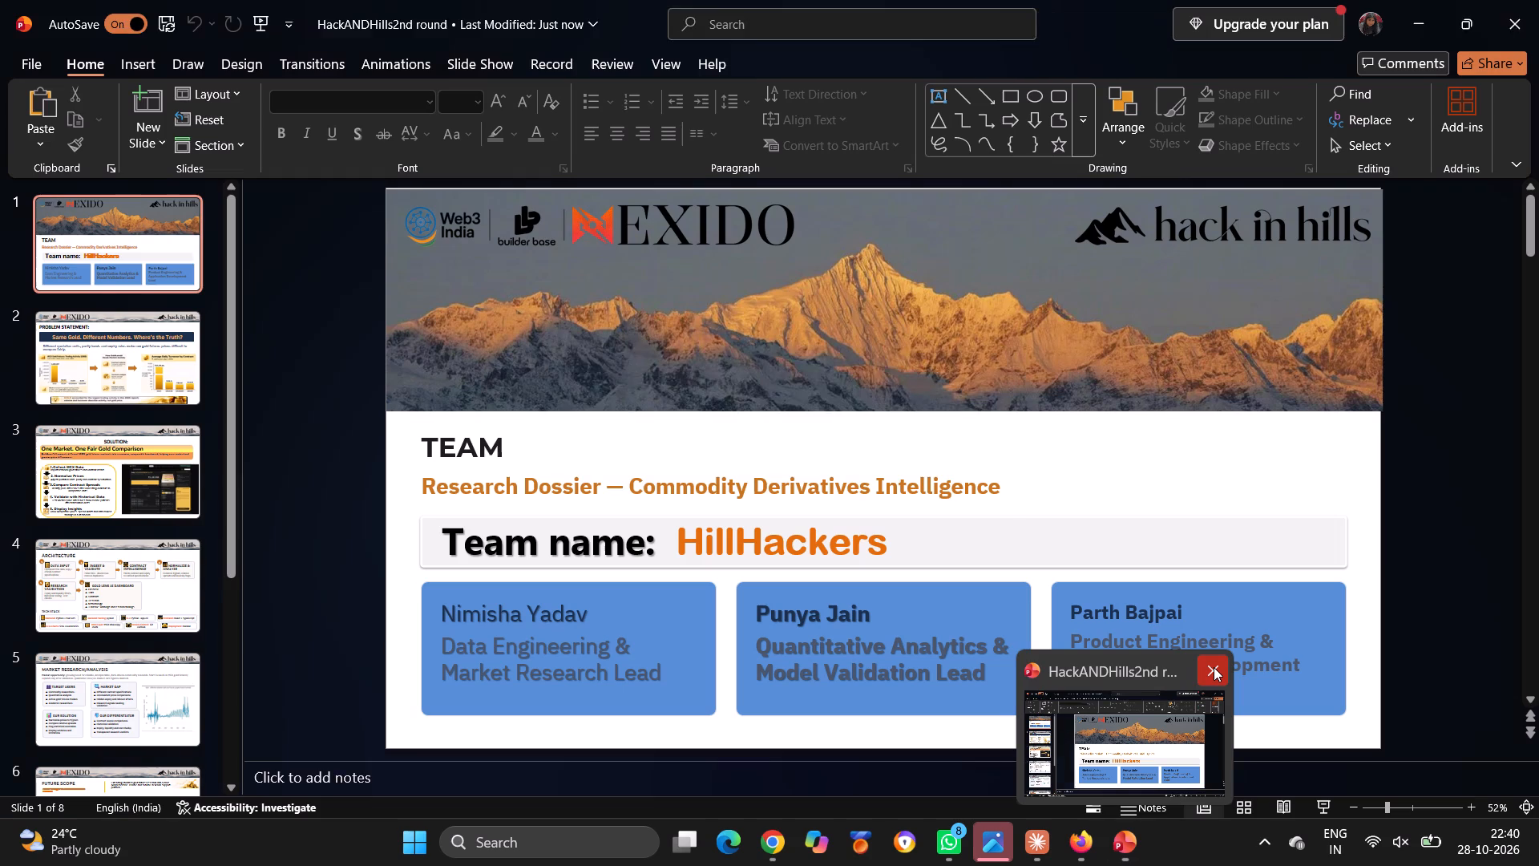